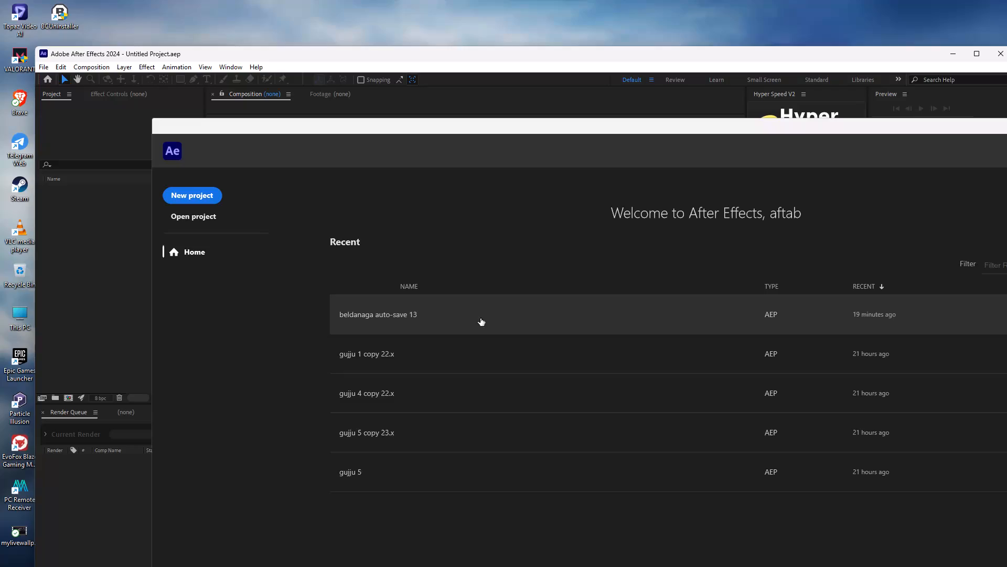
Open the recent project beldanaga auto-save 13 and maximize the application window.
click(418, 313)
click(375, 311)
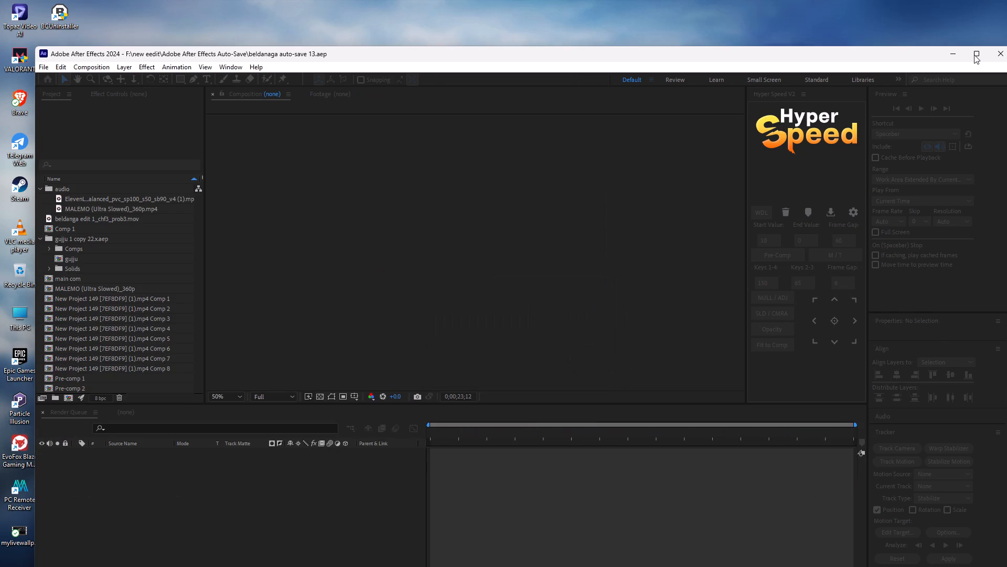
click(974, 55)
In the main com composition, duplicate the beldanga edit video layer at the bottom of the layer stack.
scroll(712, 334, down, 5)
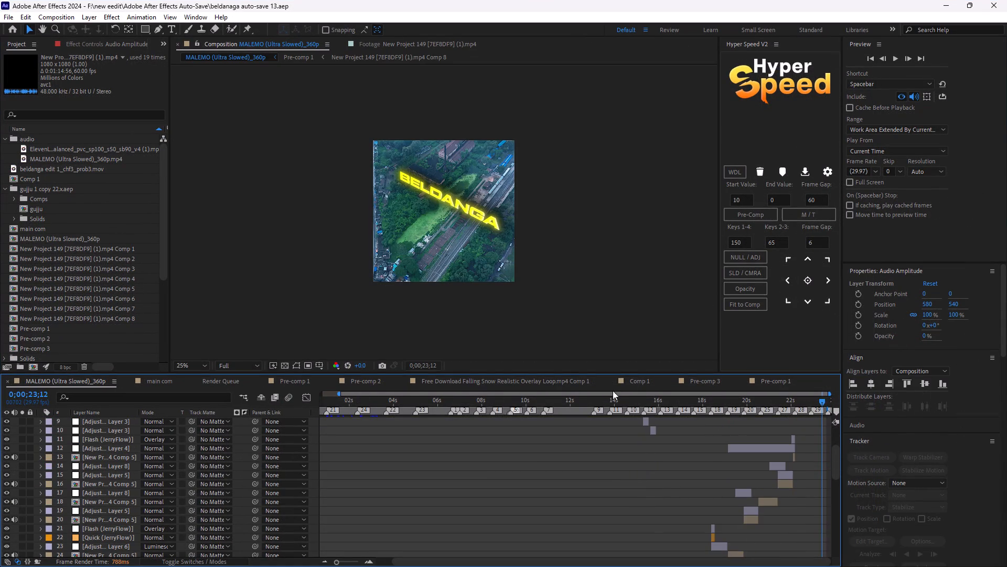
click(159, 379)
drag(498, 398, 497, 400)
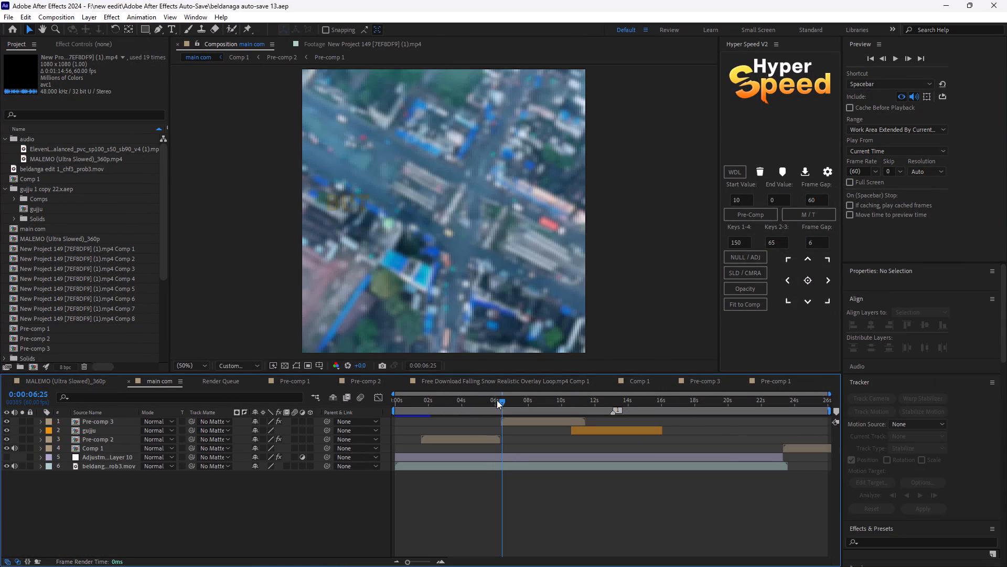
drag(497, 400, 412, 409)
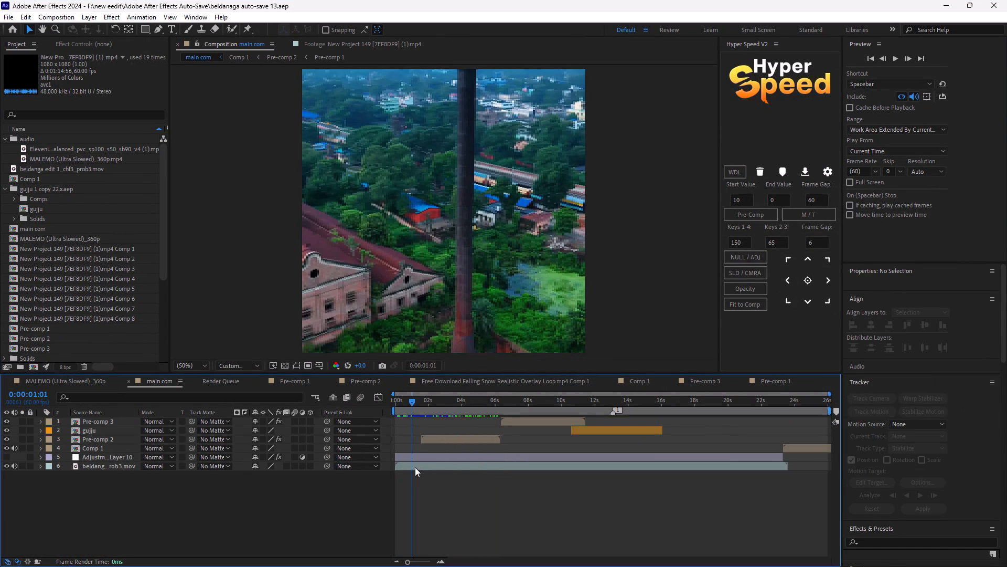
click(415, 467)
key(ctrl+d)
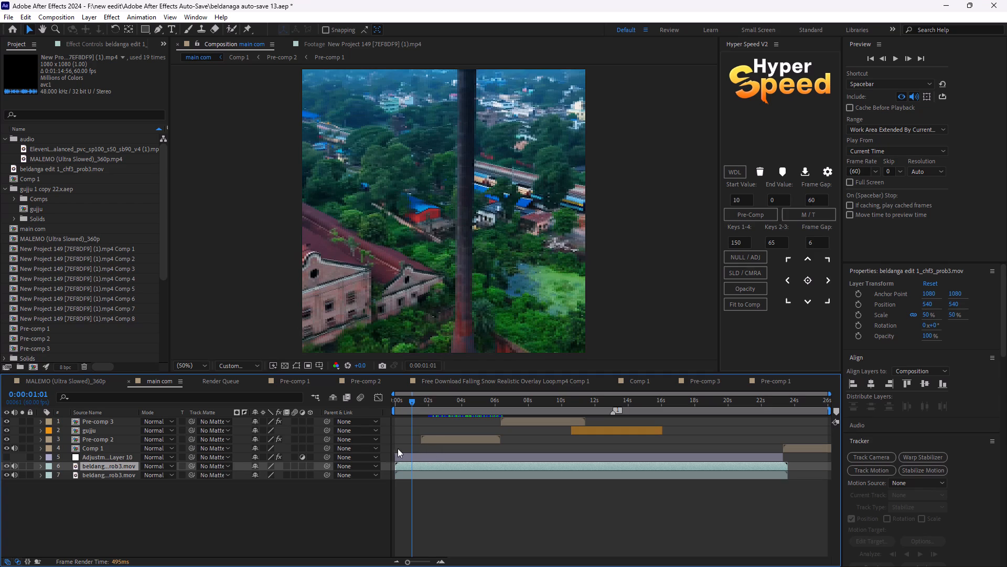
At the start of the timeline, add a text layer reading THE_ZUIM near the bottom of the frame.
drag(412, 404, 329, 364)
click(175, 26)
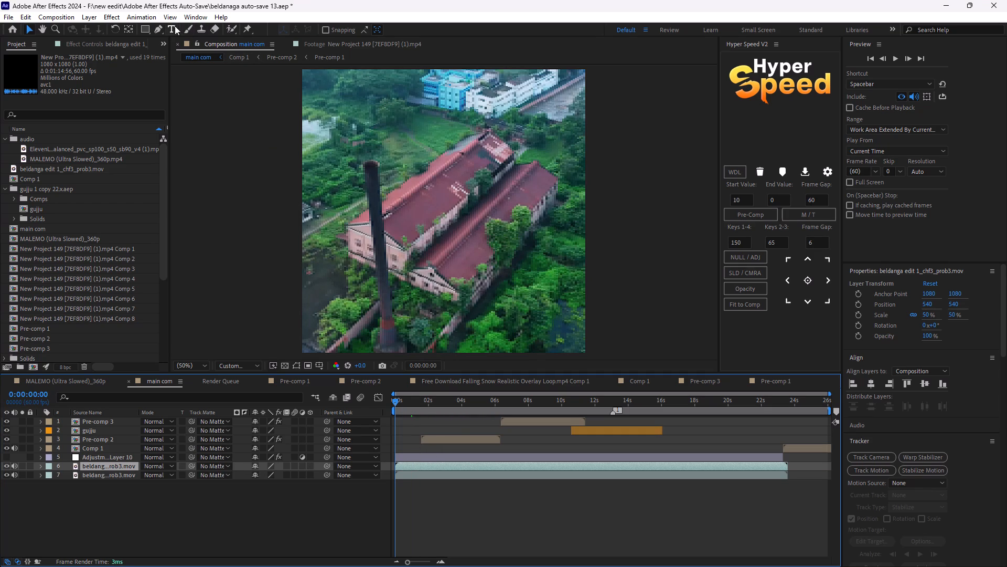
click(415, 316)
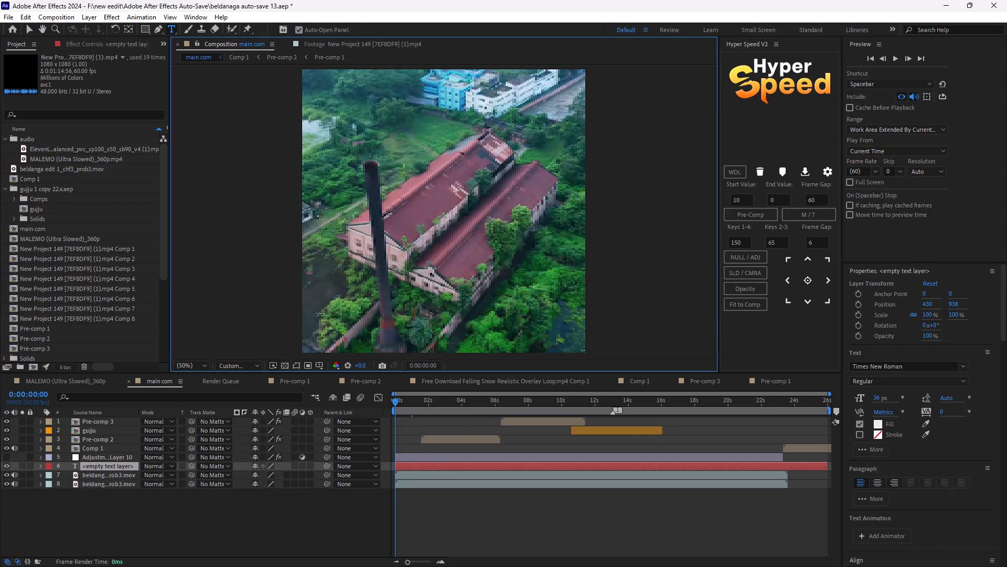
text(THE)
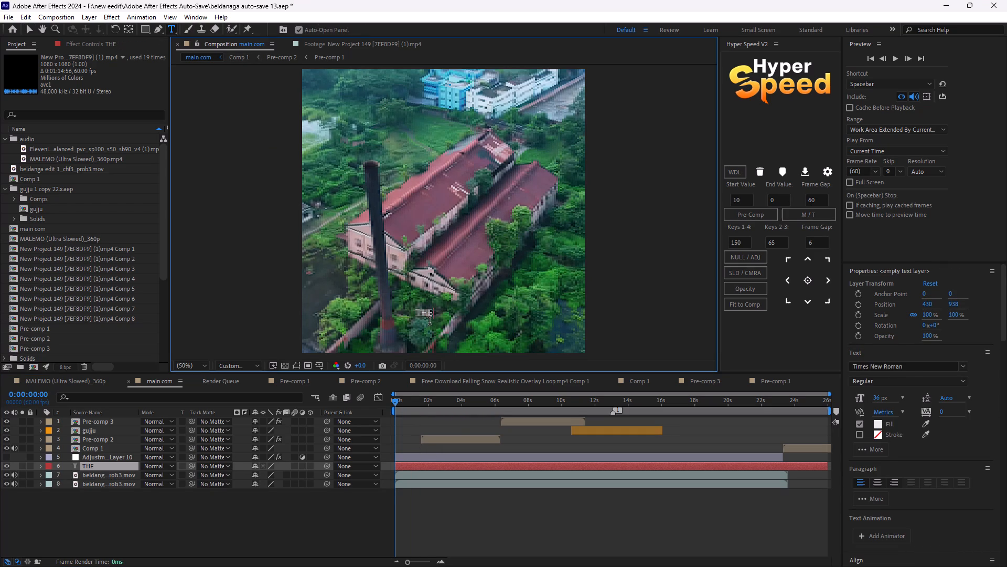
key(shift+underscore)
text(ZUIM)
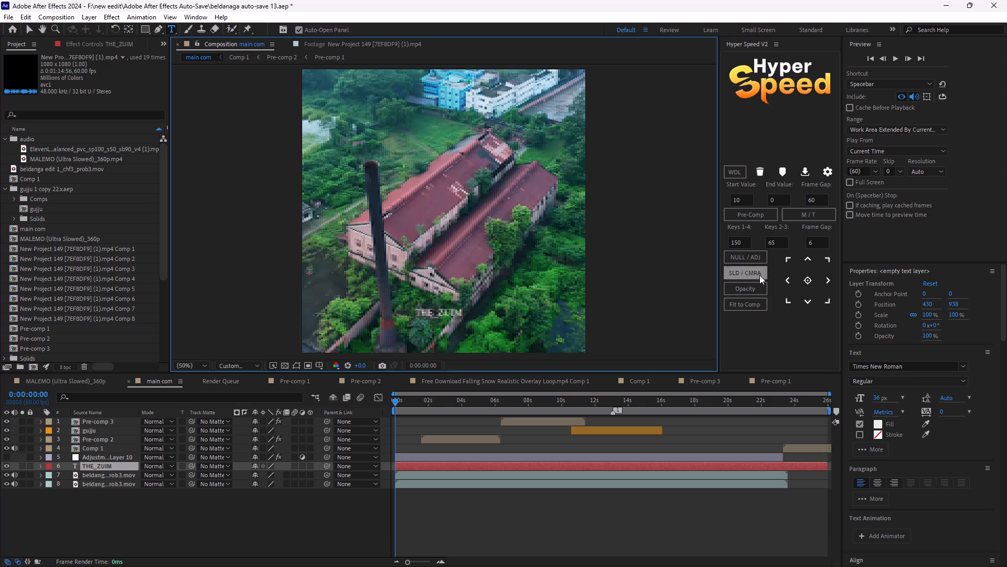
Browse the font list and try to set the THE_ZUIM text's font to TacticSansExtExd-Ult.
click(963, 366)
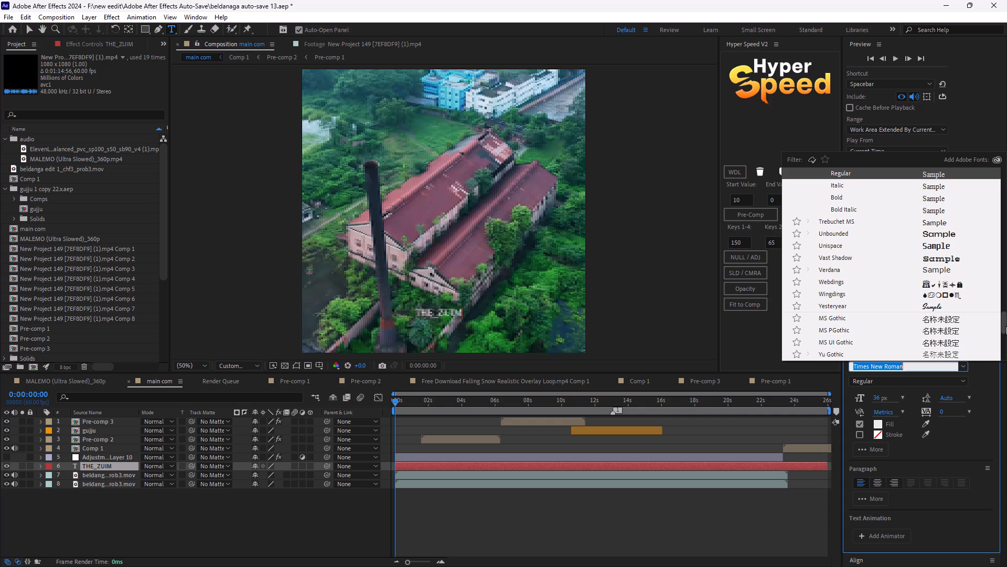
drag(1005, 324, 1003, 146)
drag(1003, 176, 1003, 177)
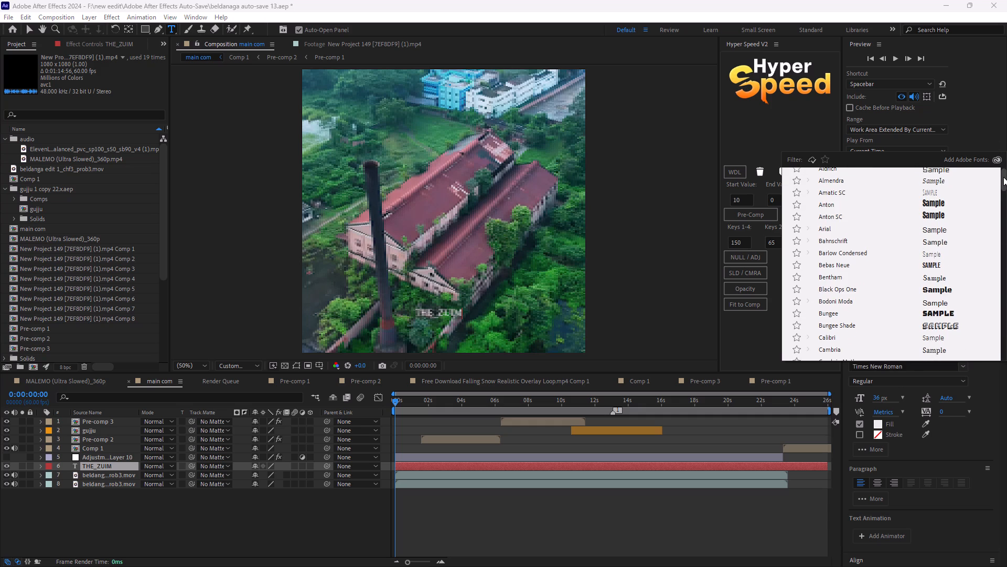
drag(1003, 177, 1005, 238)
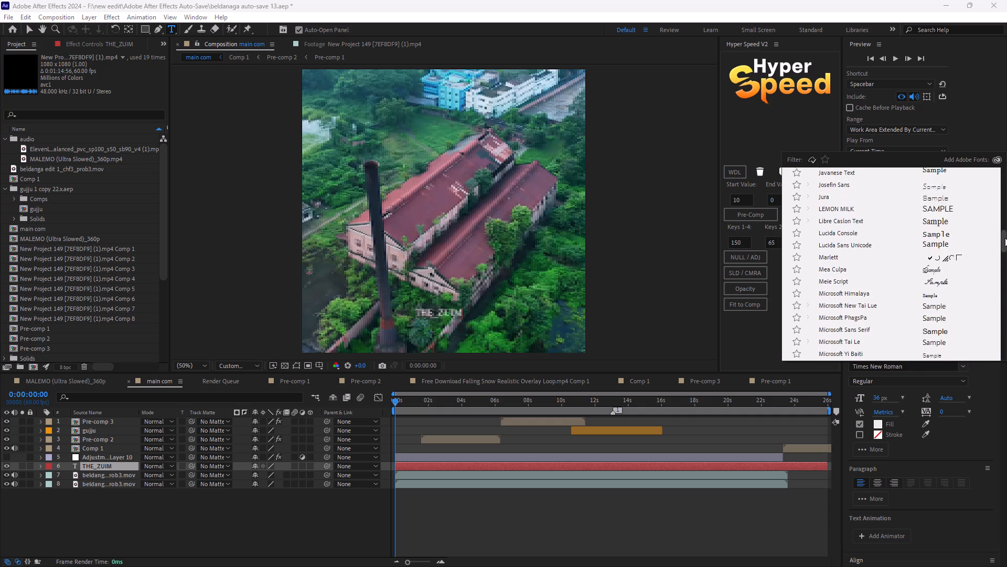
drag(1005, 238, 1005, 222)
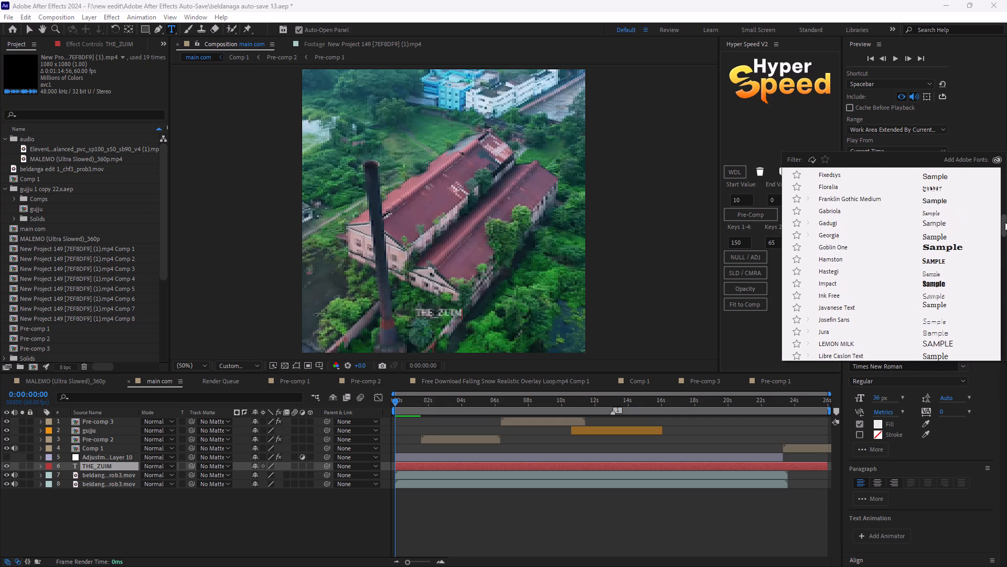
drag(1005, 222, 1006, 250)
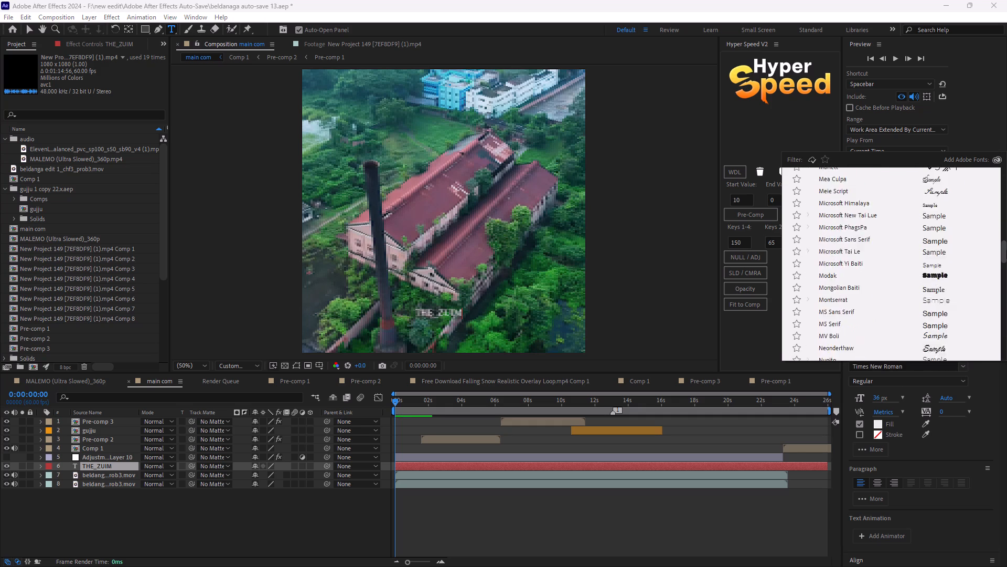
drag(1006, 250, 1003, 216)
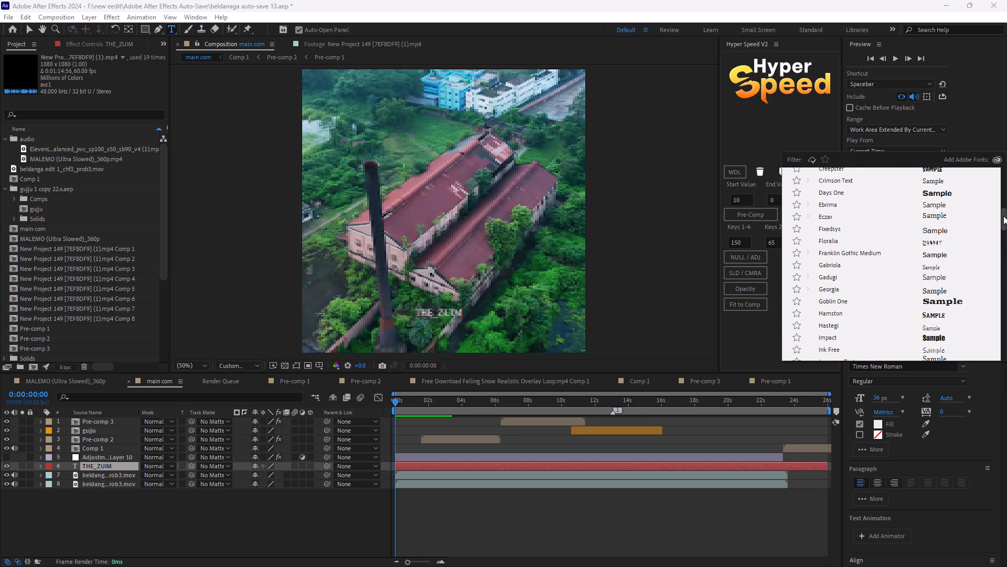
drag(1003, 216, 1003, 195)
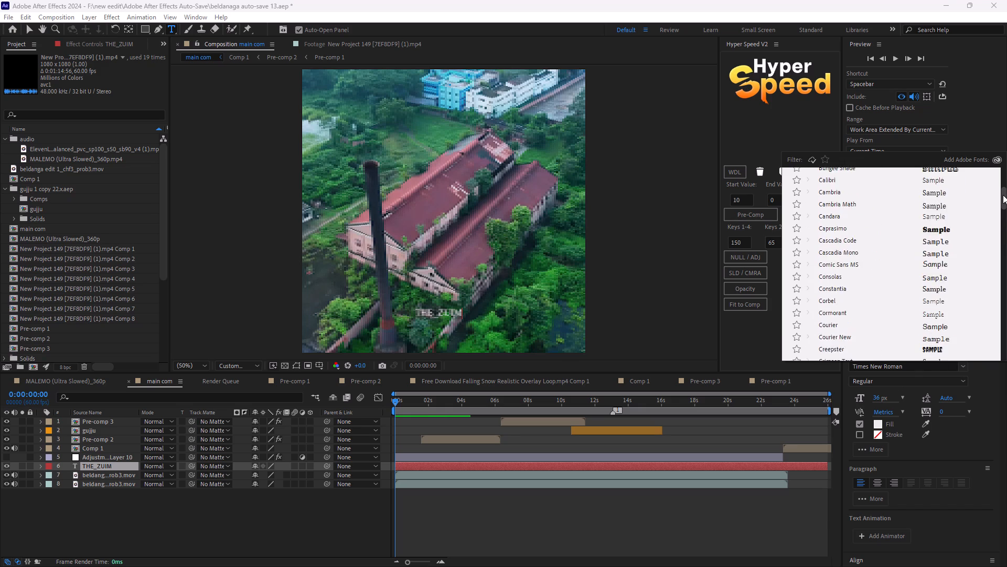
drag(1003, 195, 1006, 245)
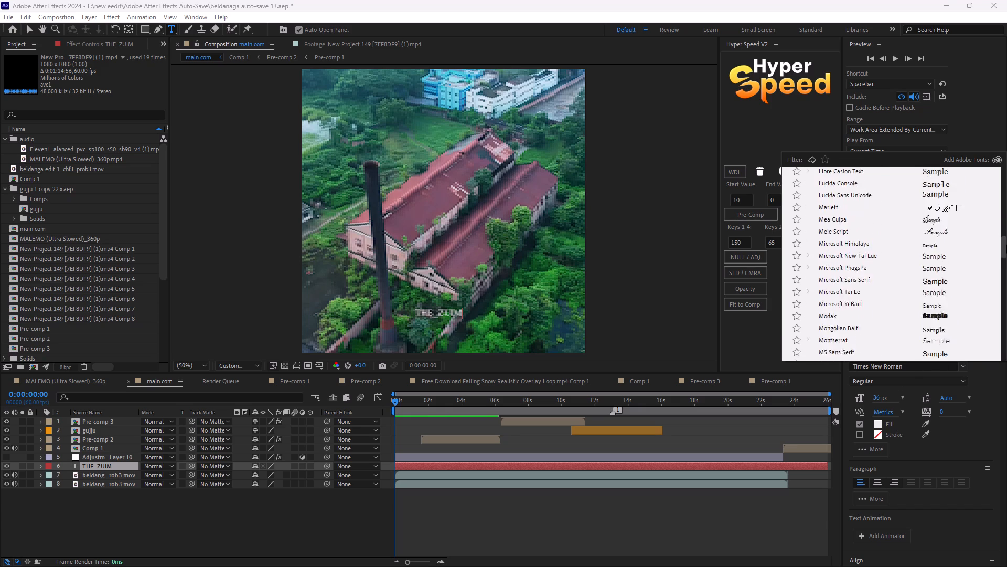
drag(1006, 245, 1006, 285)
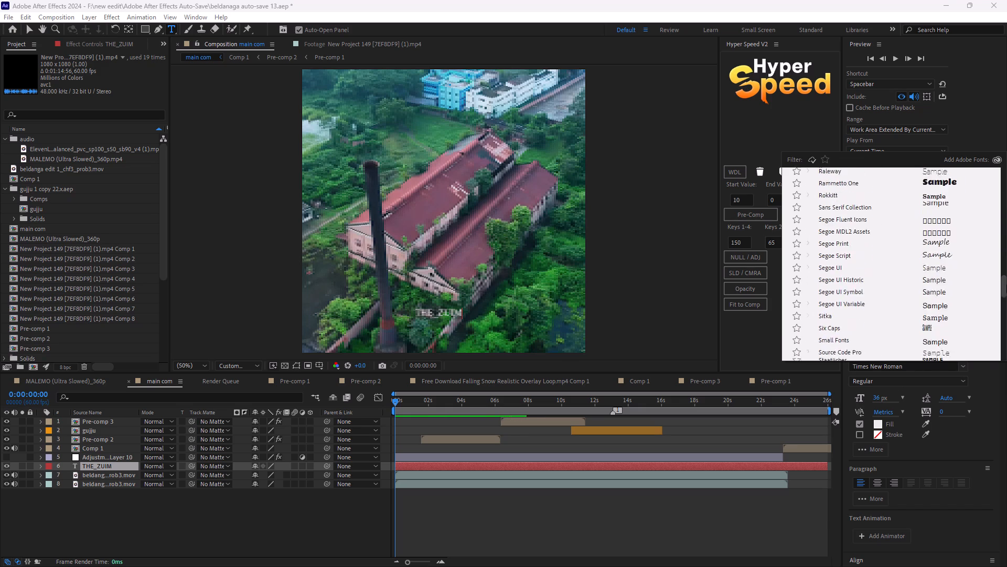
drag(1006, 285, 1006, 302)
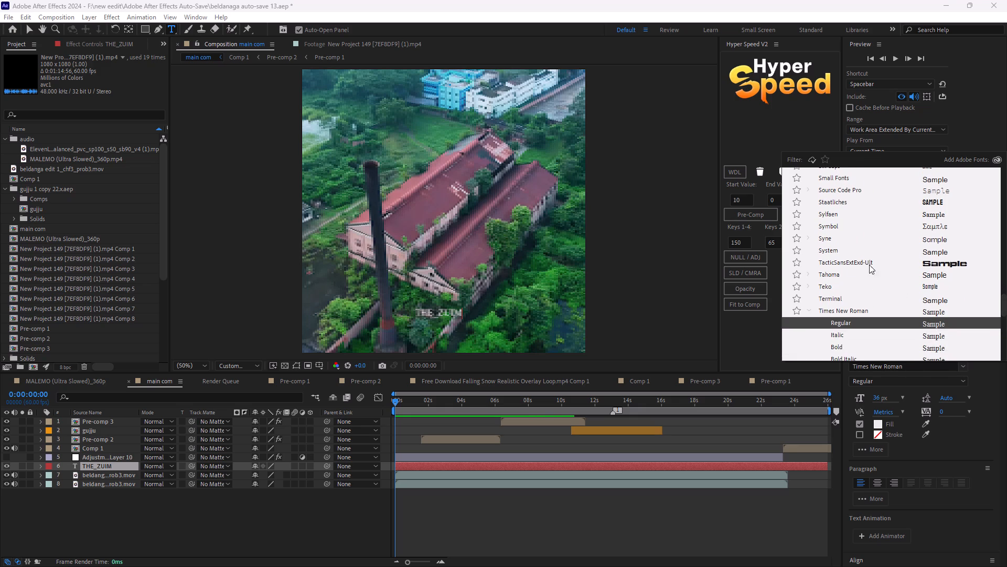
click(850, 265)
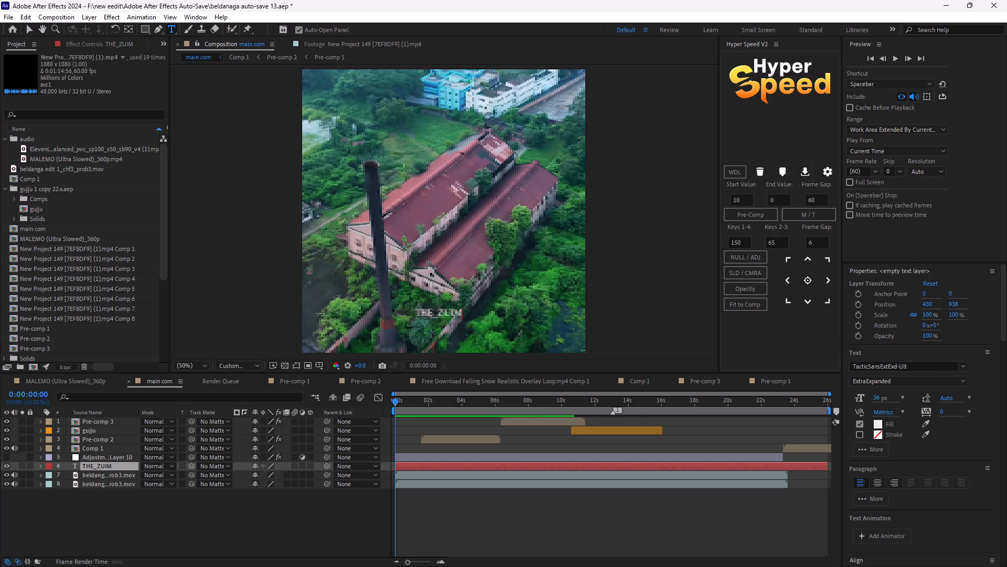
Select all the characters of THE_ZUIM and set their font to TacticSansExtExd-Ult.
drag(463, 316, 398, 314)
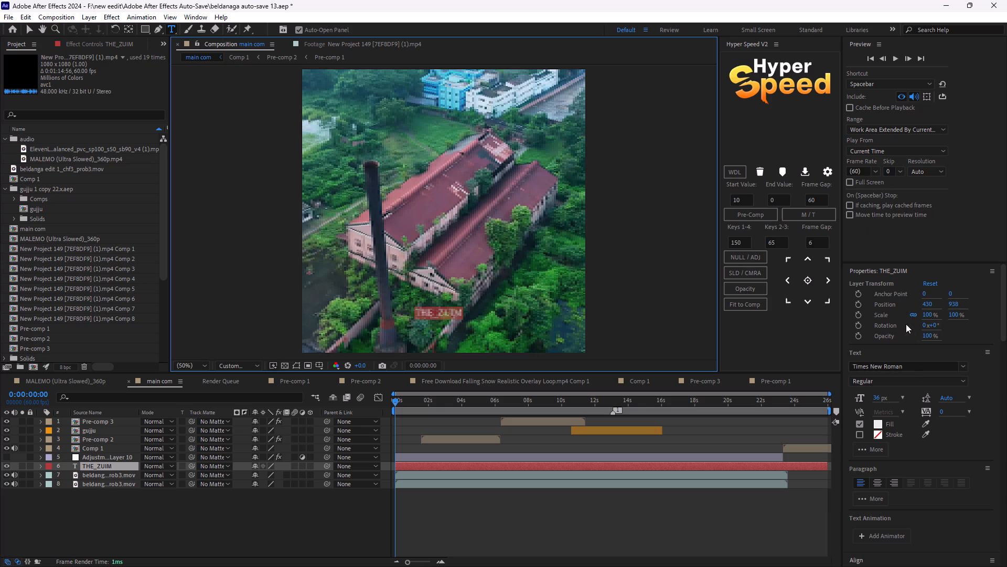
click(964, 365)
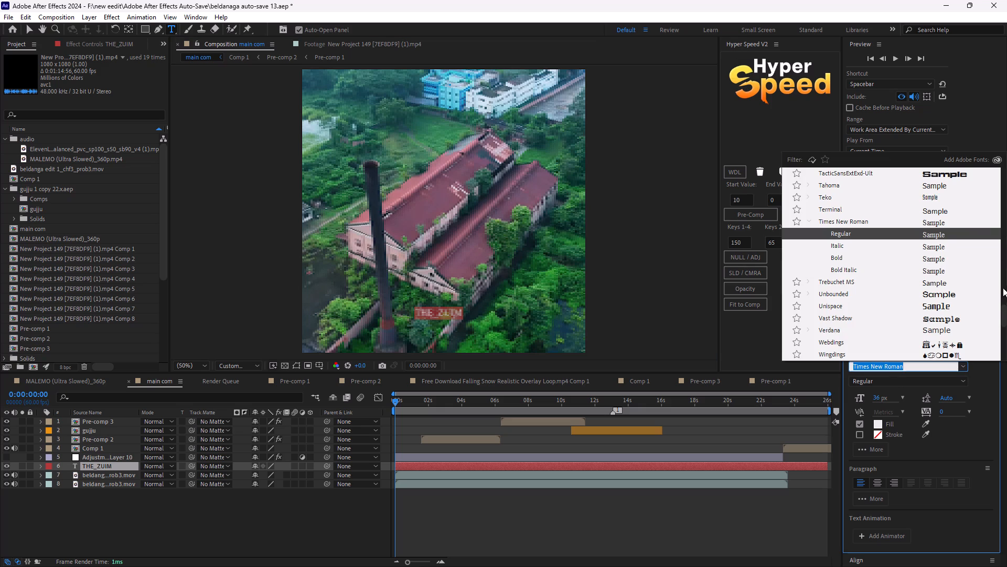
drag(1003, 324, 1000, 318)
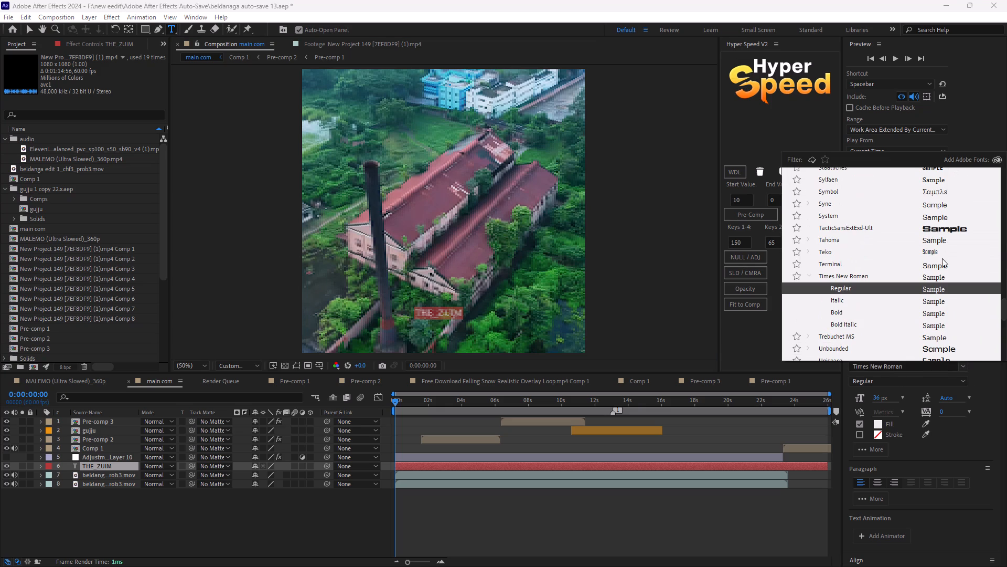
click(940, 228)
scroll(489, 319, up, 1)
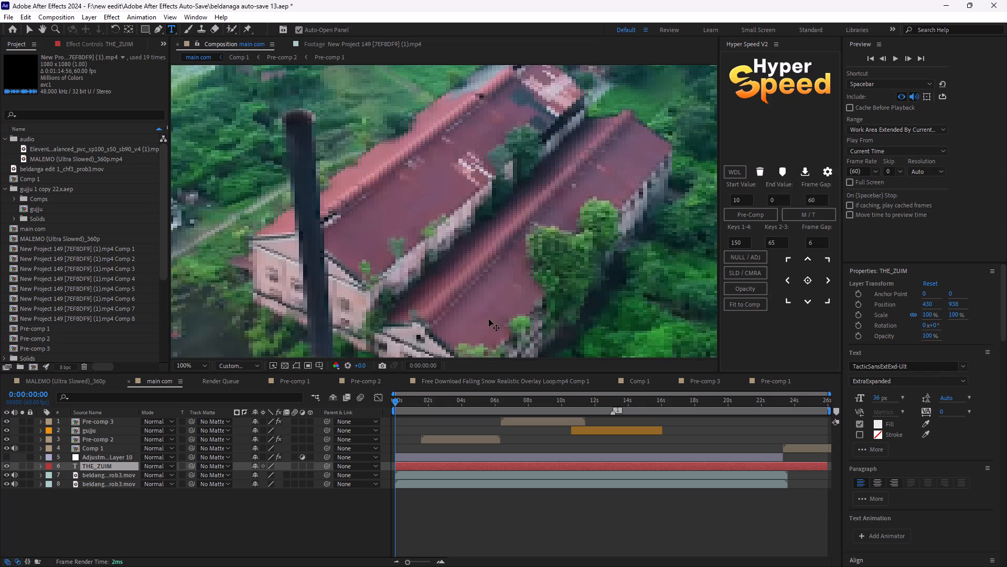
scroll(493, 320, down, 1)
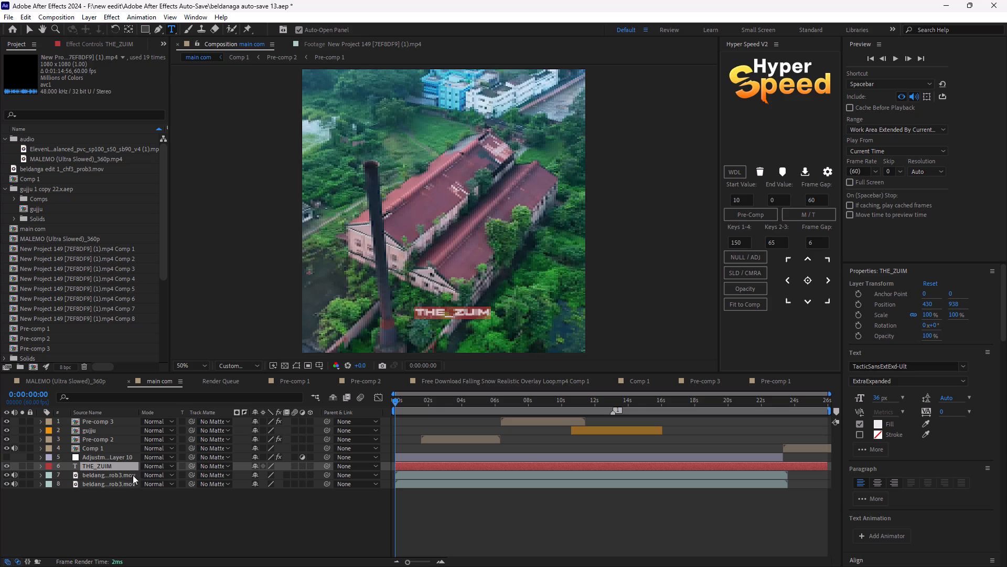
Leave text editing and scale the THE_ZUIM text layer up to 133%.
key(s)
key(ctrl+z)
click(171, 500)
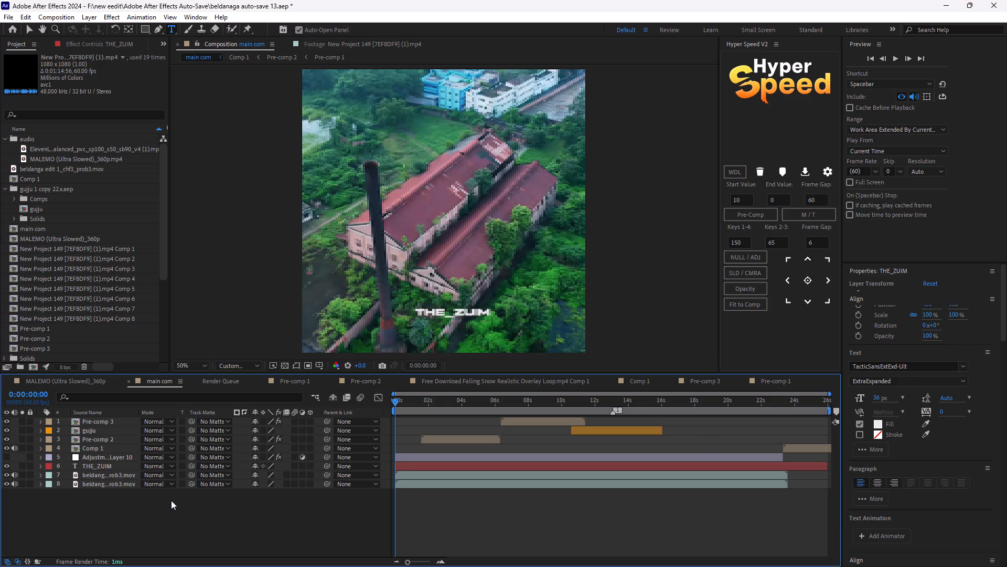
click(105, 464)
key(s)
drag(269, 473, 296, 476)
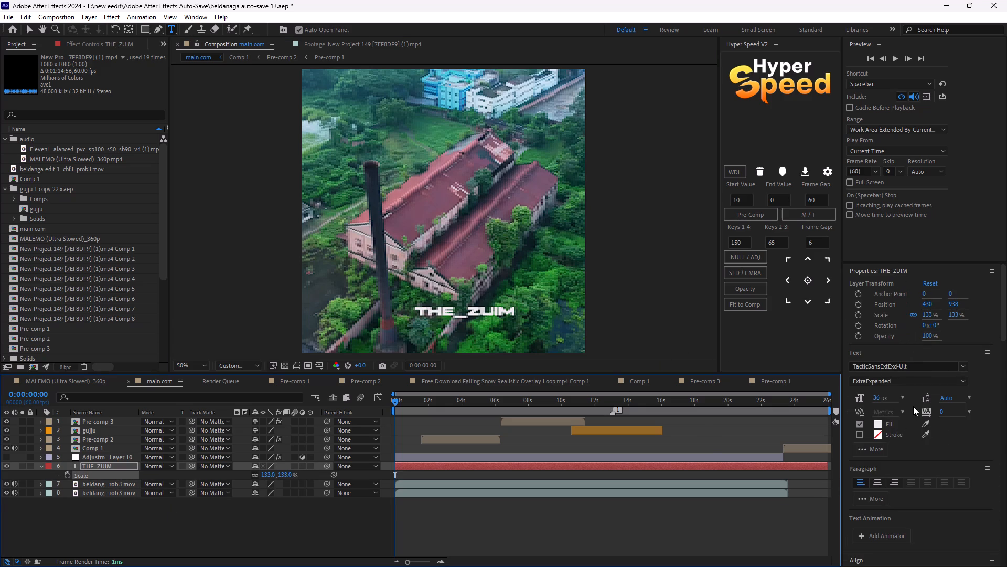
Centre the THE_ZUIM text horizontally in the composition and lower it to a Y position of 1007.
scroll(884, 507, down, 1)
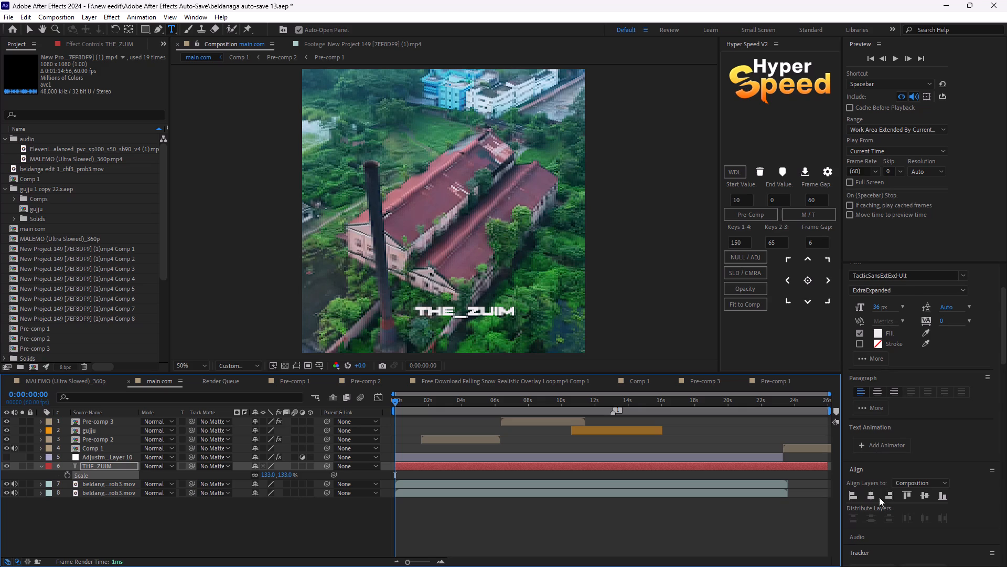
click(871, 496)
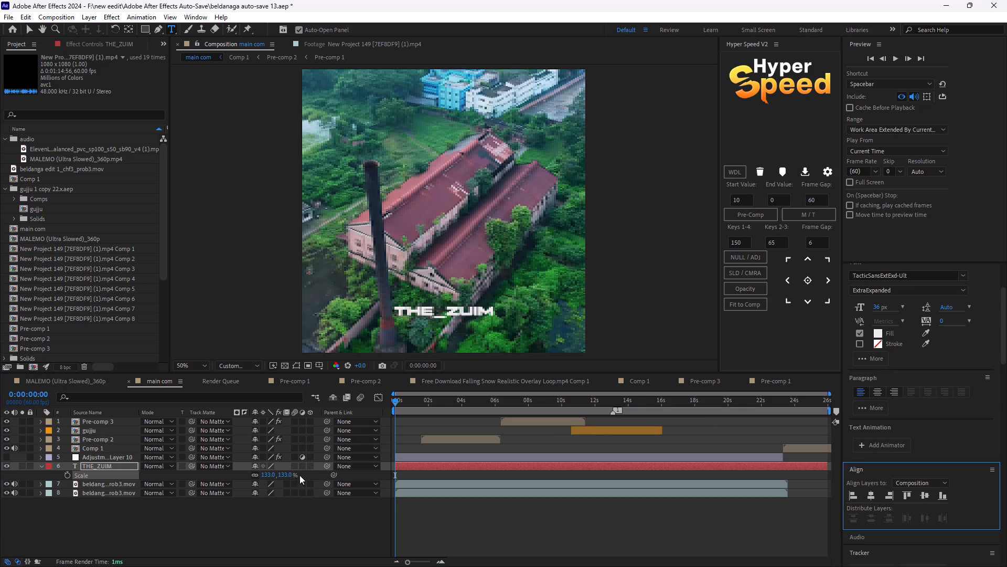
key(p)
drag(275, 477, 286, 481)
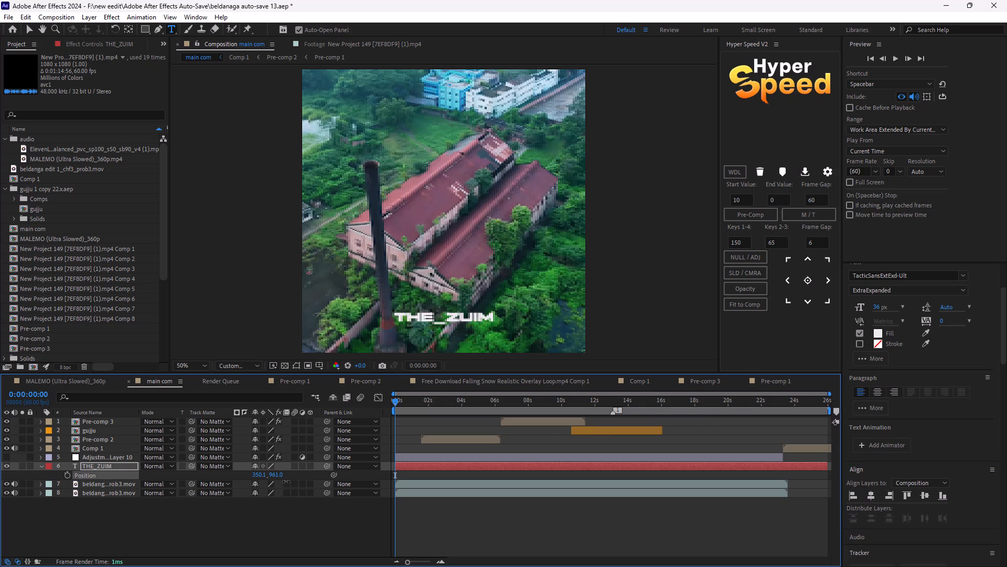
drag(286, 481, 303, 486)
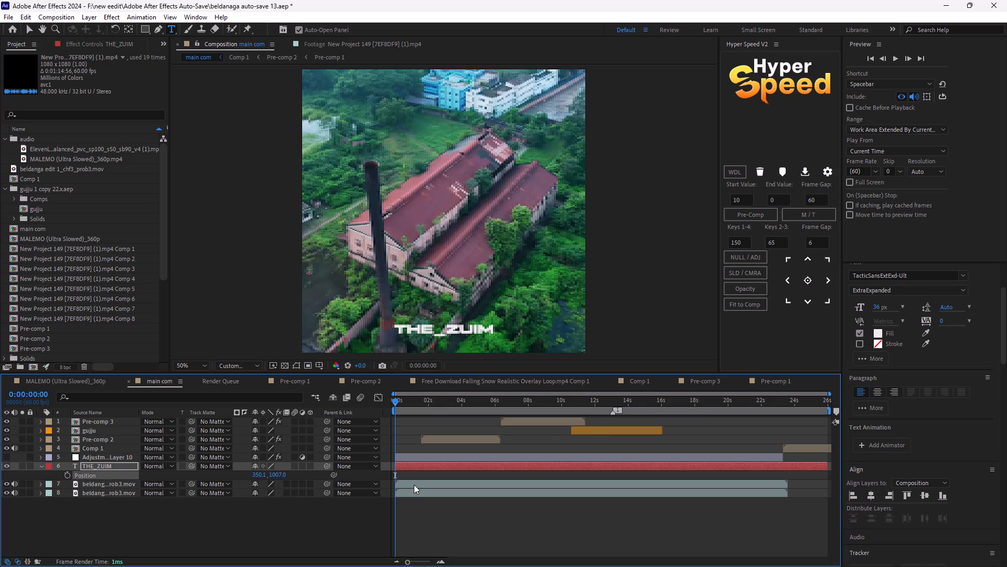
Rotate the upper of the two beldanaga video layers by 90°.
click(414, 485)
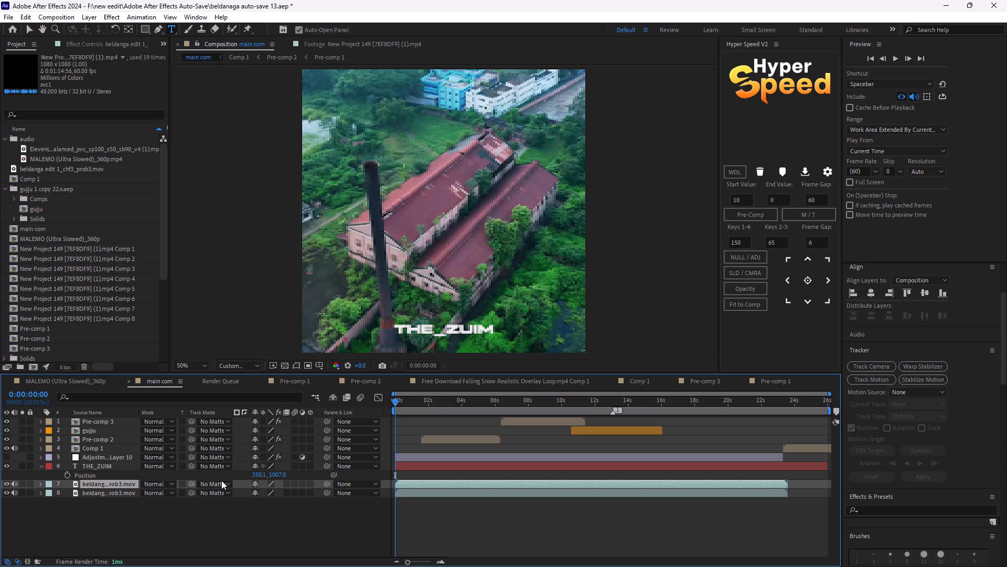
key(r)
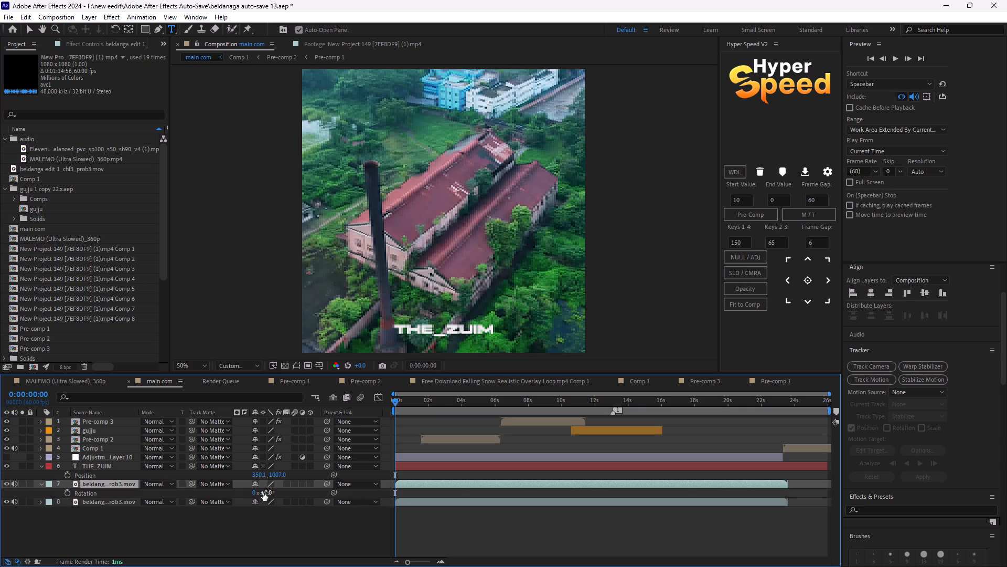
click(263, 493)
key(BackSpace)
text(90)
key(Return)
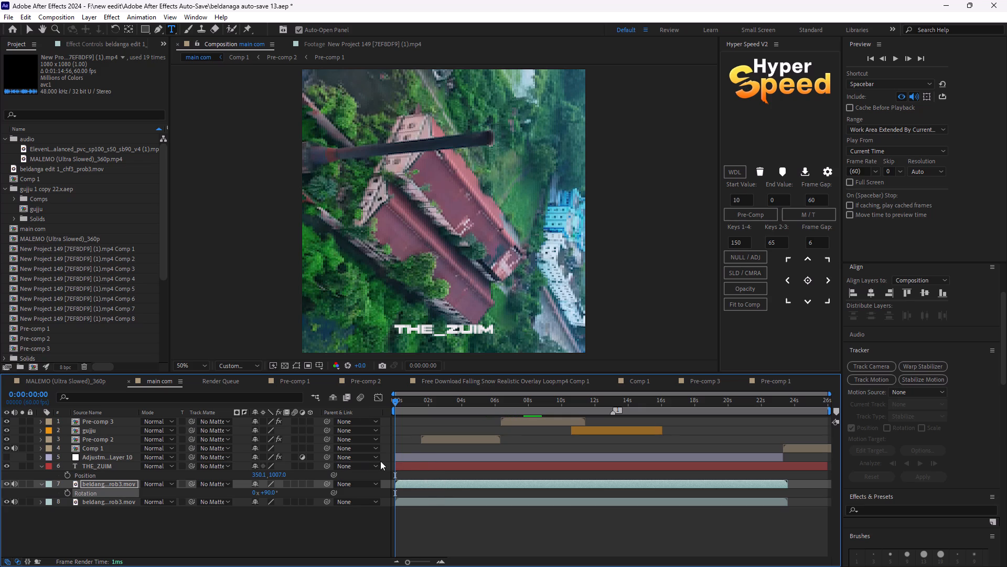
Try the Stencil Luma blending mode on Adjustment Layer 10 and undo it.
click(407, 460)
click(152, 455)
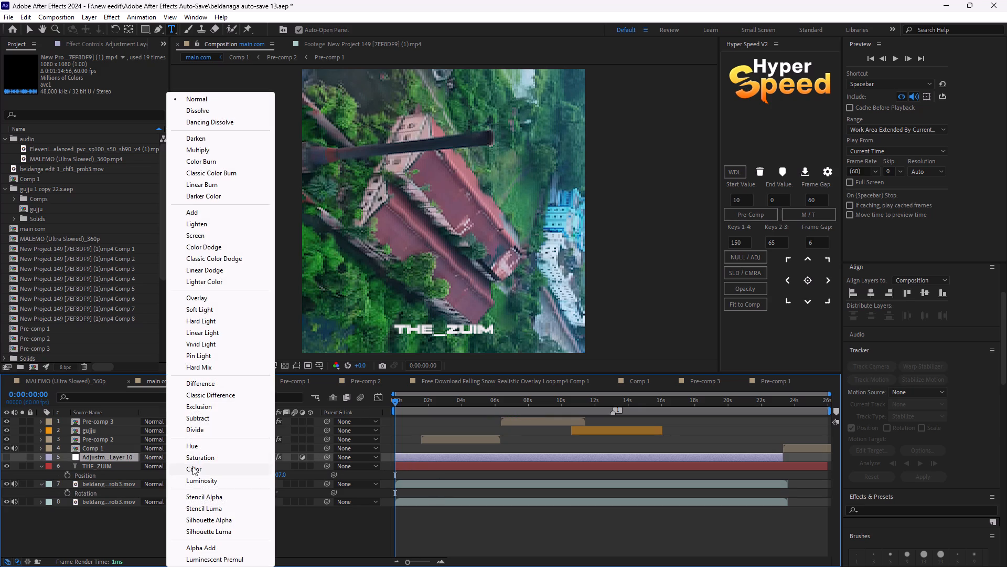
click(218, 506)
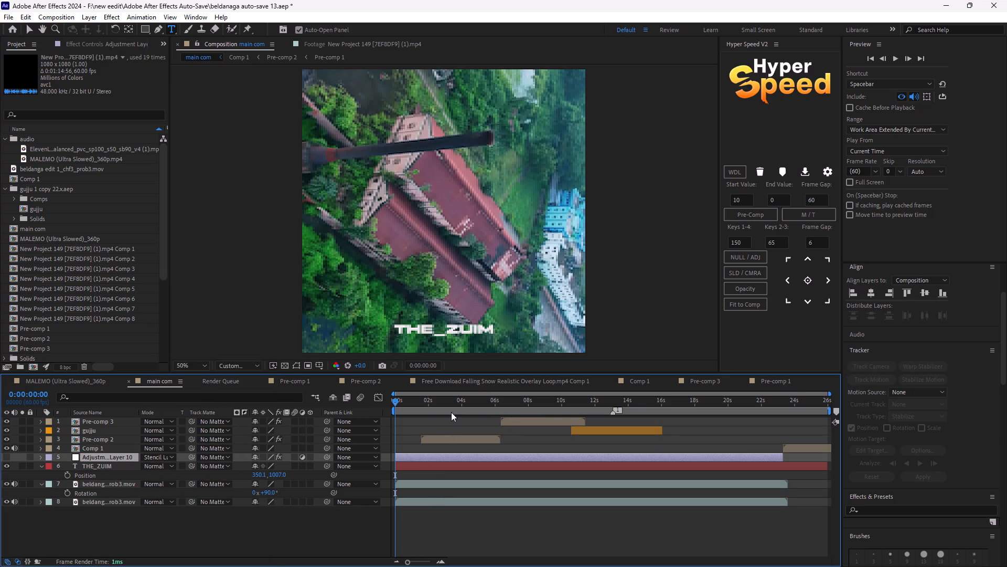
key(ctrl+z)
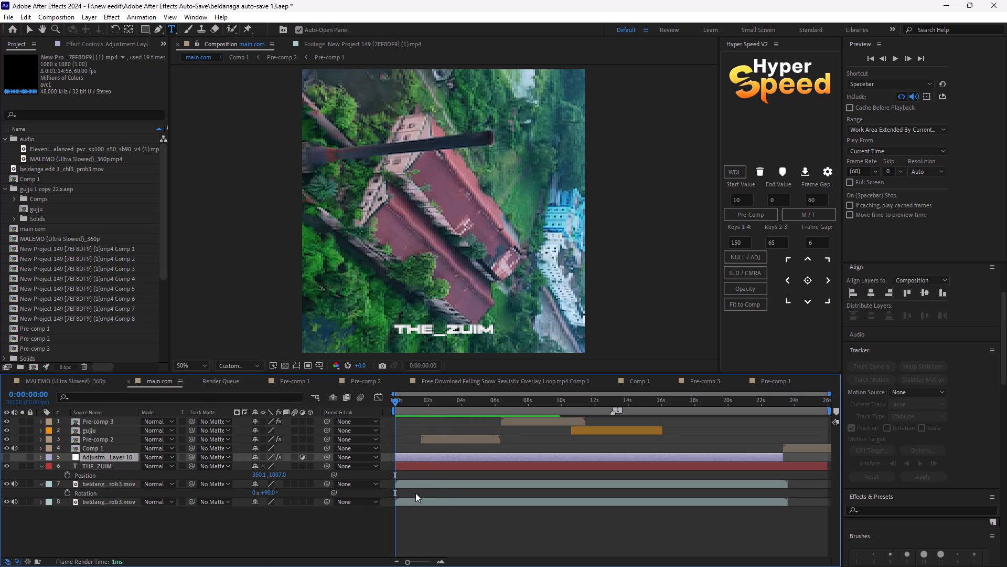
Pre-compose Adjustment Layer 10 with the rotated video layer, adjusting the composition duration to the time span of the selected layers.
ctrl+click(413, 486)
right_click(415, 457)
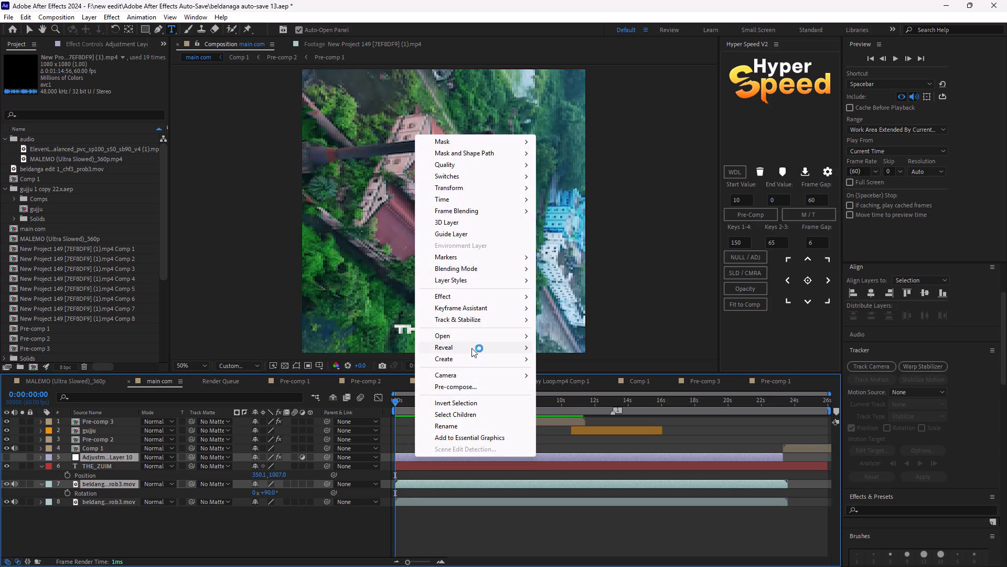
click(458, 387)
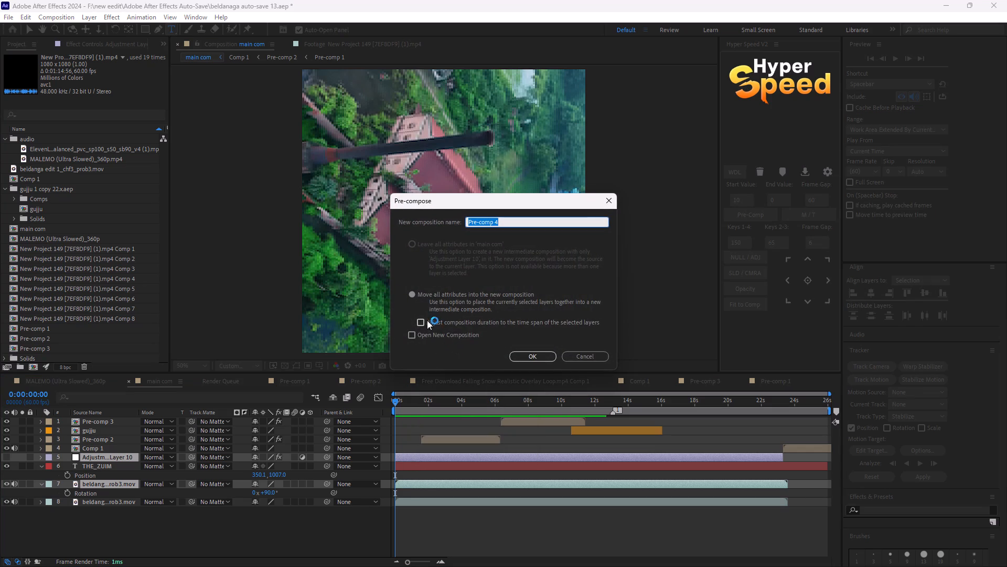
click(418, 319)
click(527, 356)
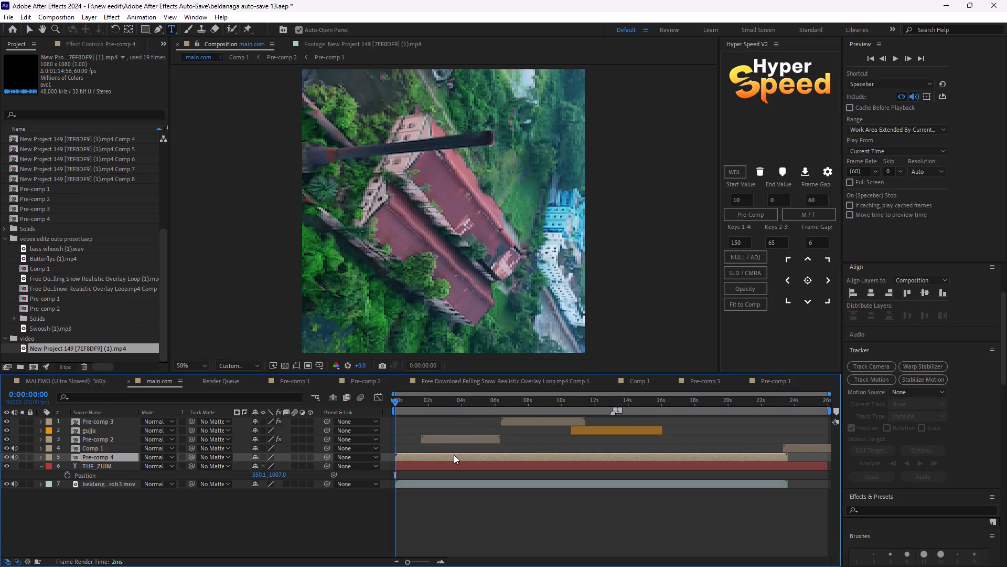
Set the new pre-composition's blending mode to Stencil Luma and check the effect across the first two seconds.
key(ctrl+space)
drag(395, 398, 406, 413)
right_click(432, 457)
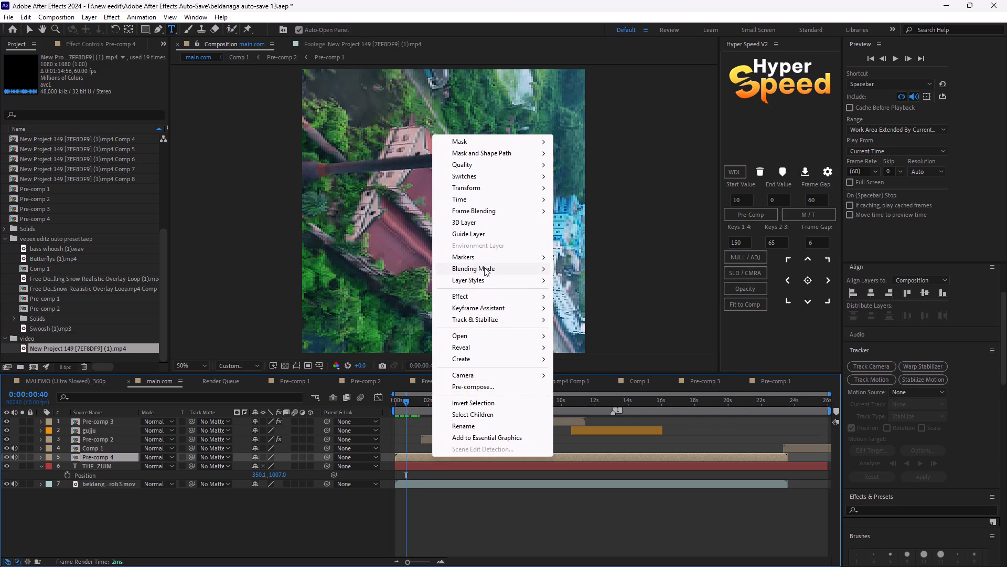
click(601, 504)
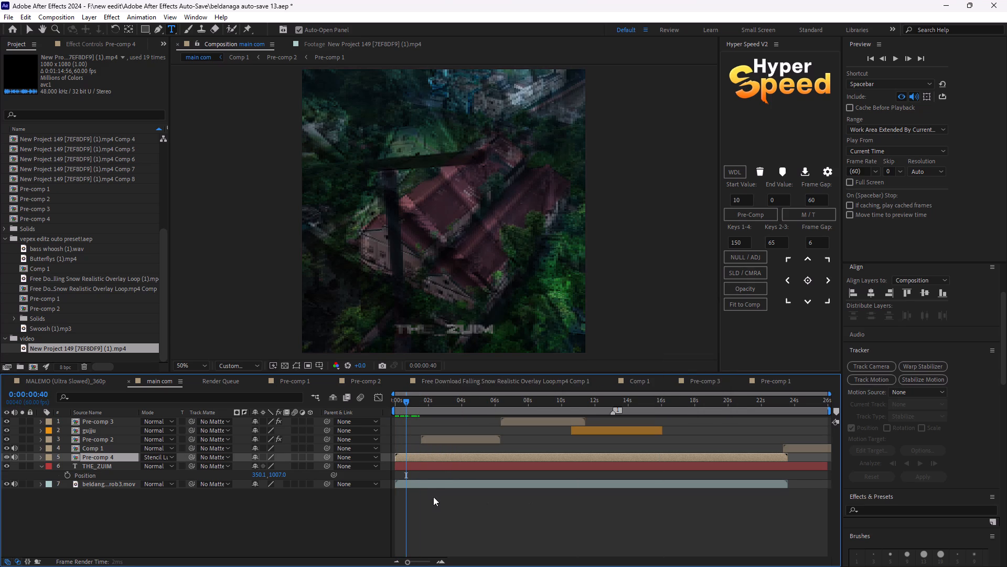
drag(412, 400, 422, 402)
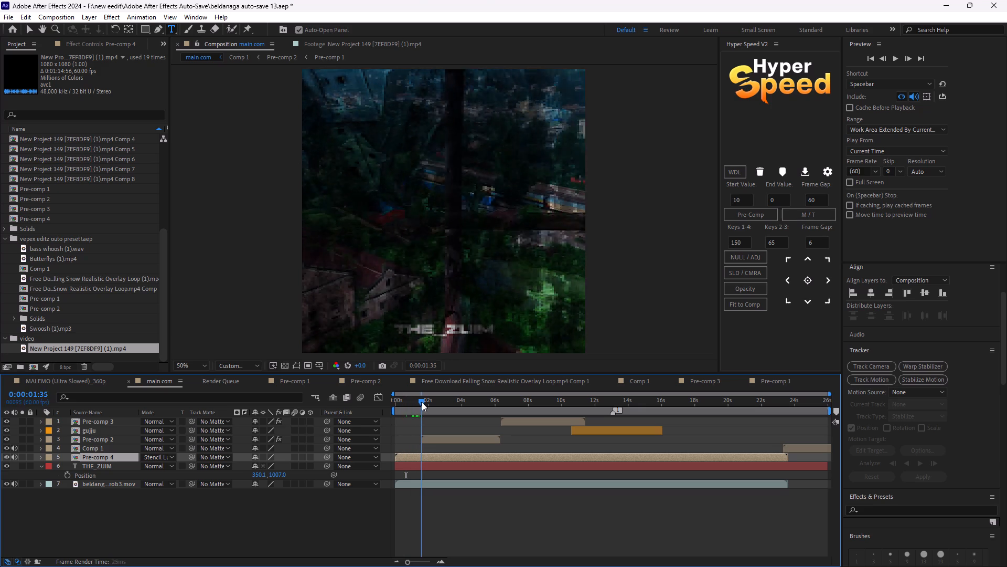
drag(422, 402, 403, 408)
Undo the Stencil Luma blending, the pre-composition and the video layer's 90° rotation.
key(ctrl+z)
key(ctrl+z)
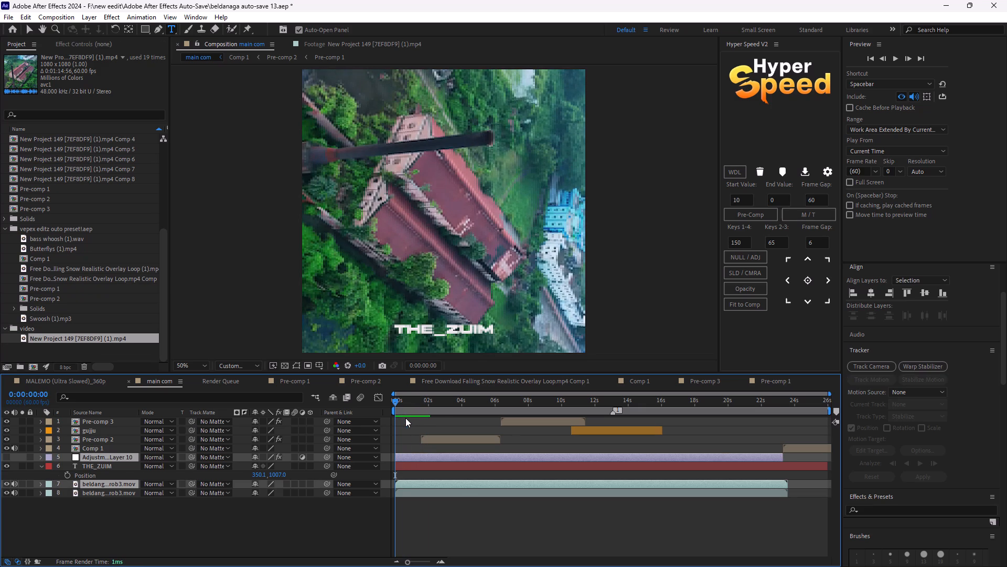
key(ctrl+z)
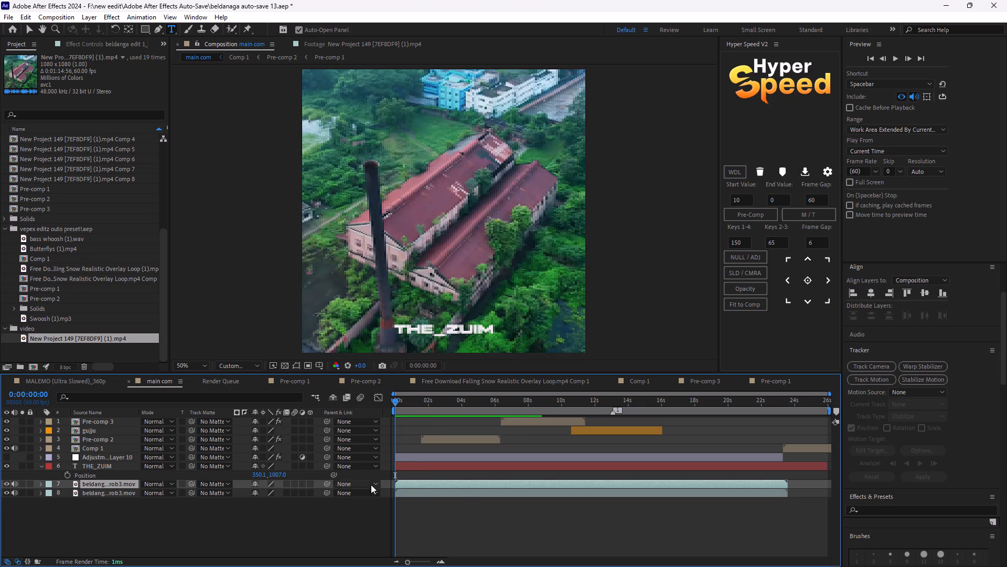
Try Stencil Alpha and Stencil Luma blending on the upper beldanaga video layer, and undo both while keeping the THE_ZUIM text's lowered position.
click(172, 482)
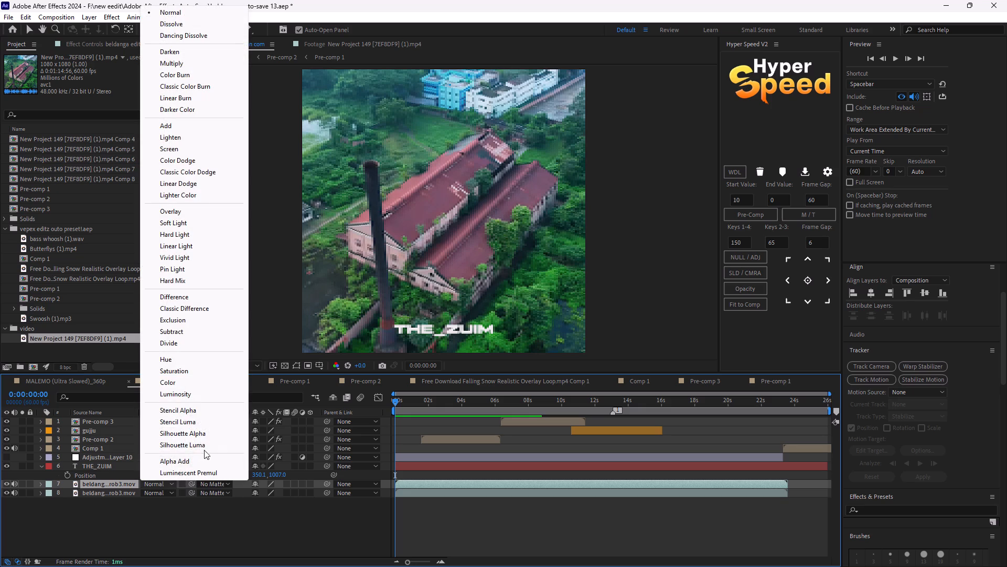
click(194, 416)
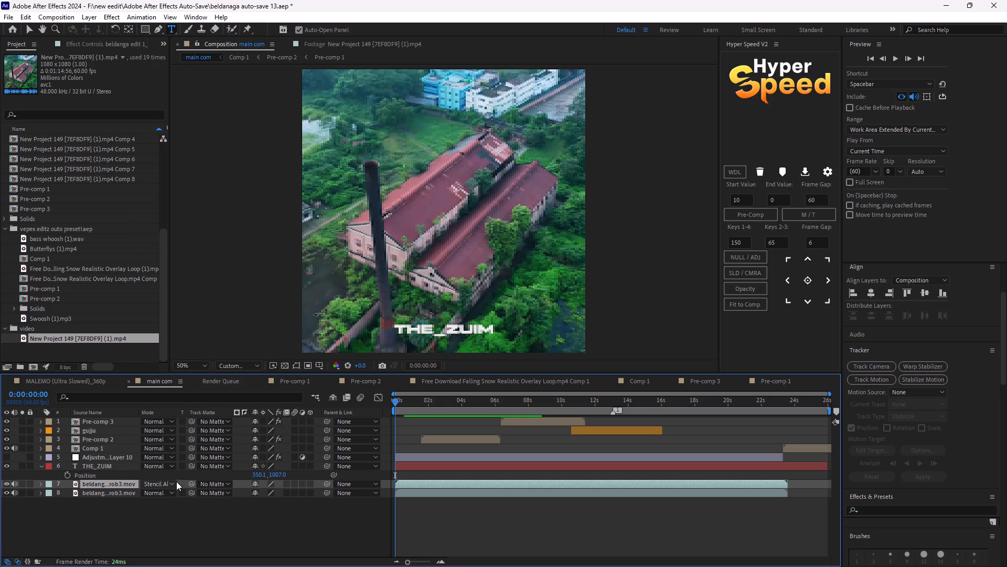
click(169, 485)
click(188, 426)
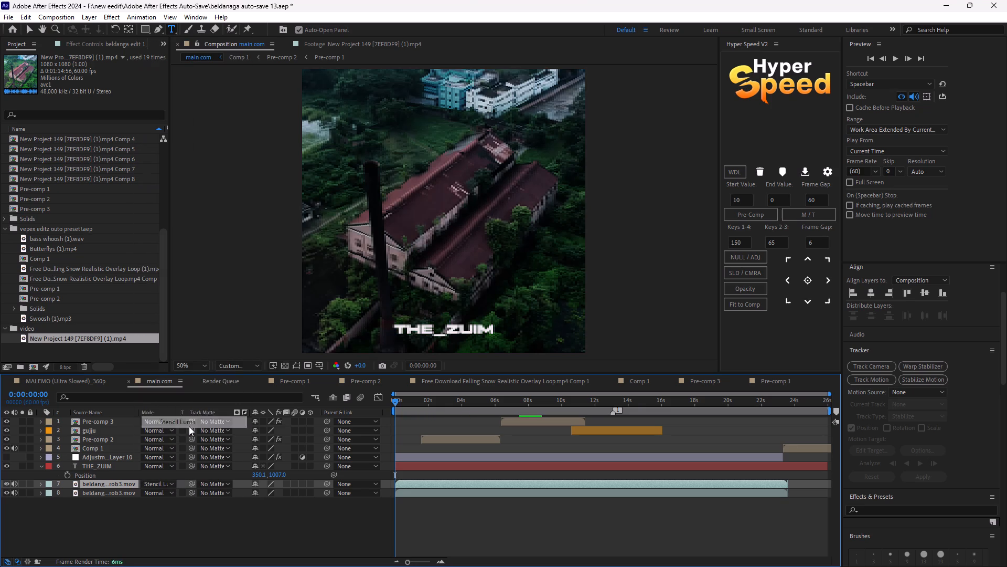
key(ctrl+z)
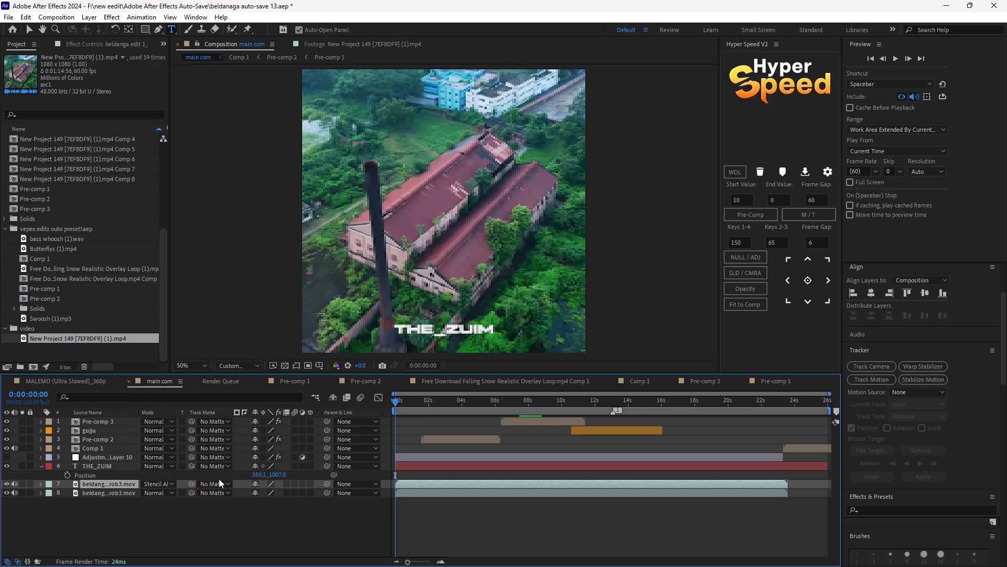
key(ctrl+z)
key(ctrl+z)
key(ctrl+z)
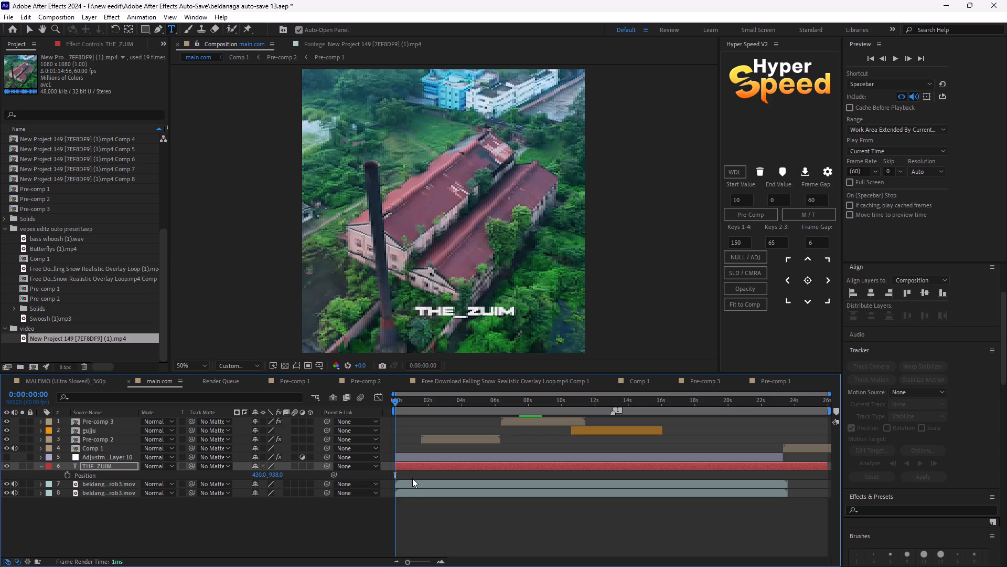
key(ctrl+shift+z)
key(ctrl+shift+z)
Collapse the THE_ZUIM text layer's properties and set its blending mode to Stencil Luma.
click(145, 506)
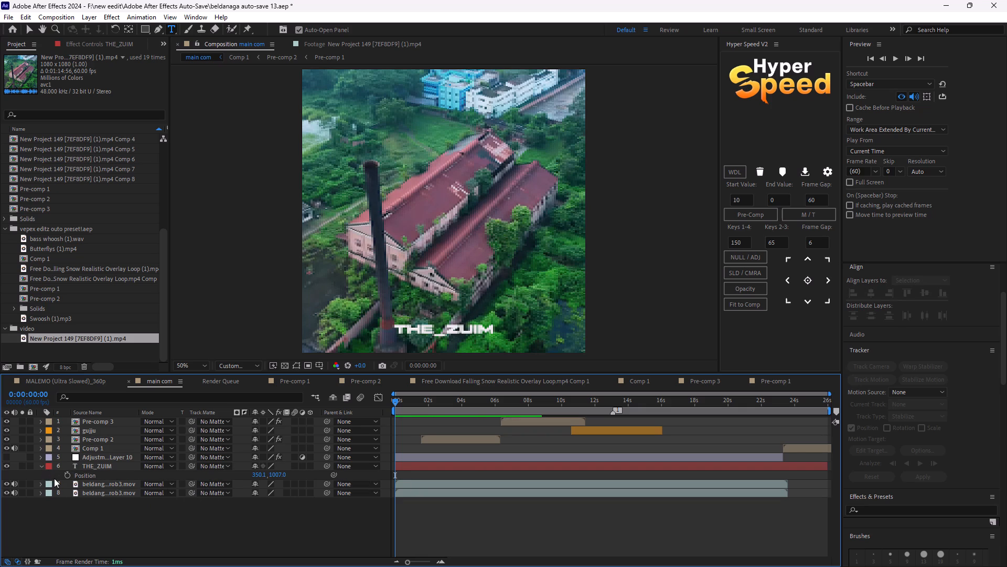
click(43, 465)
click(90, 468)
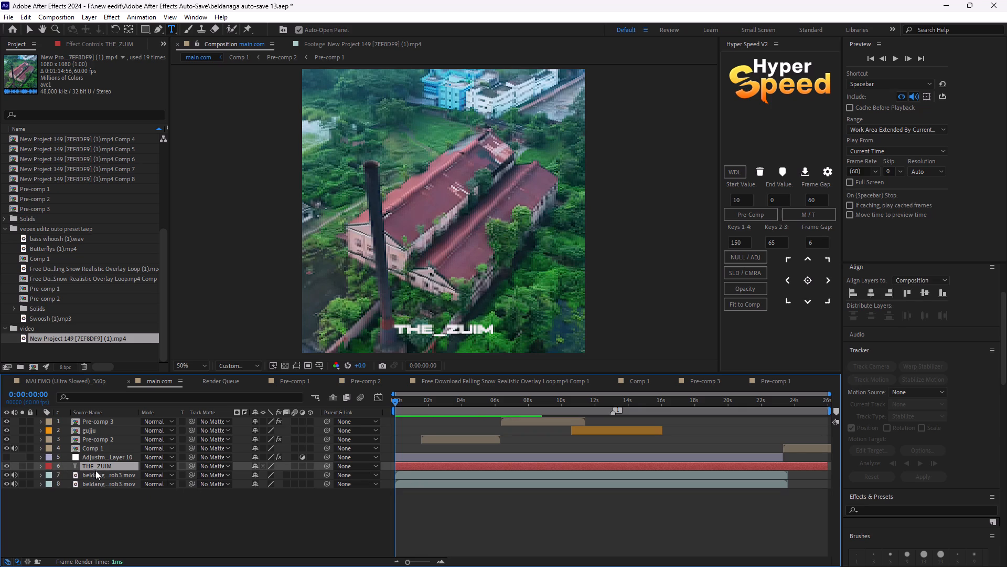
click(96, 470)
click(100, 476)
ctrl+click(107, 465)
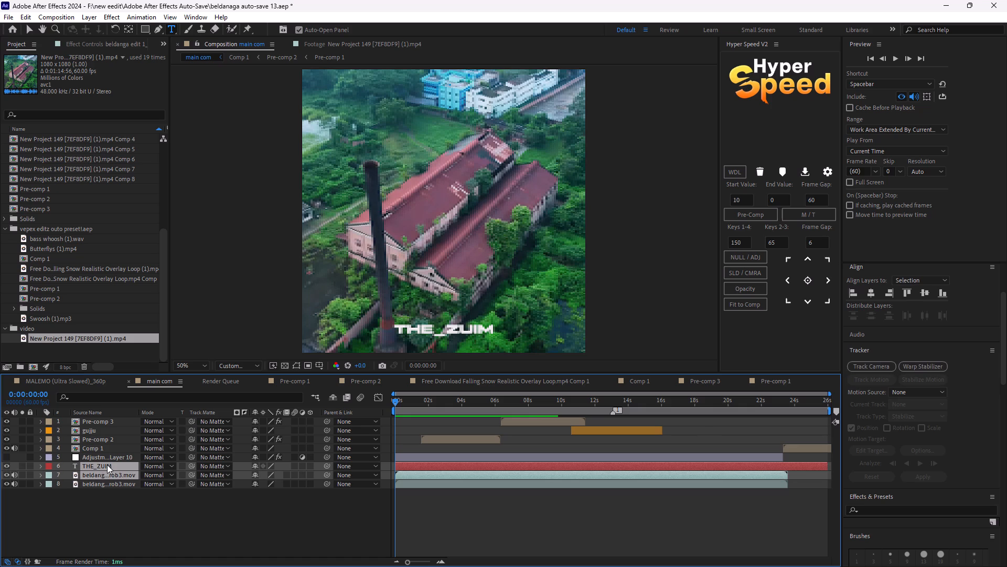
click(134, 499)
click(153, 470)
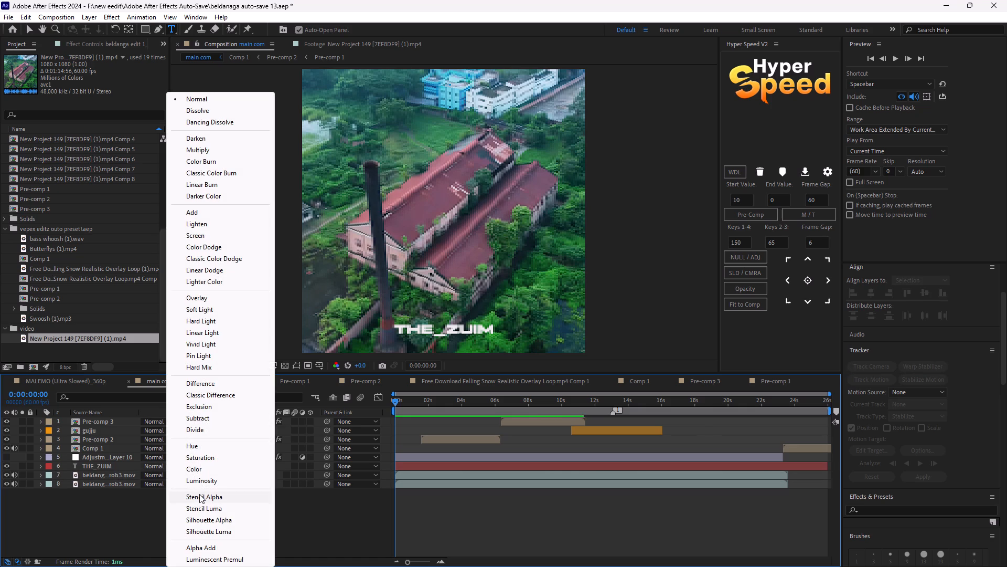
click(205, 507)
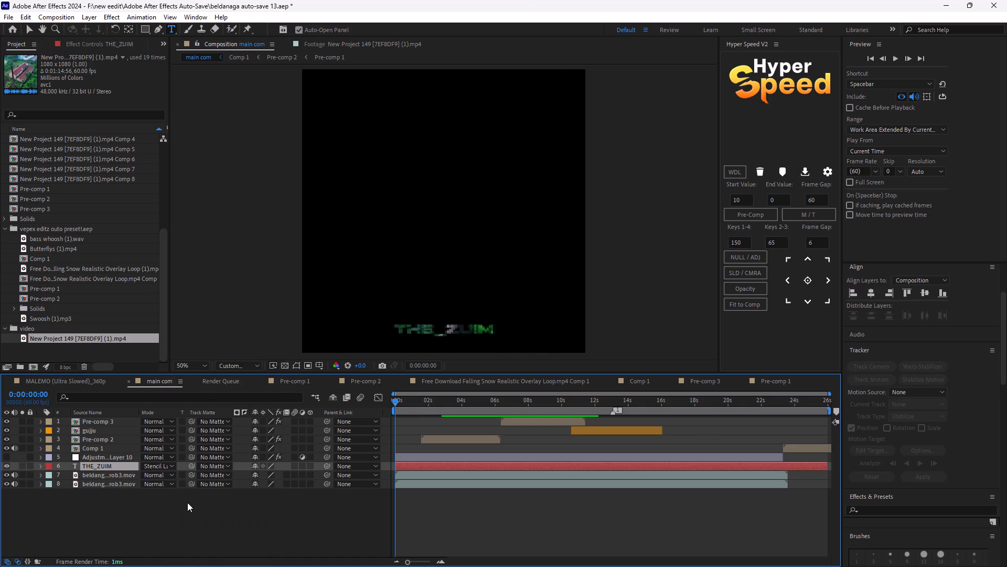
Pre-compose the THE_ZUIM text layer together with the beldanaga video layer directly below it.
click(187, 502)
click(124, 476)
ctrl+click(121, 467)
right_click(123, 467)
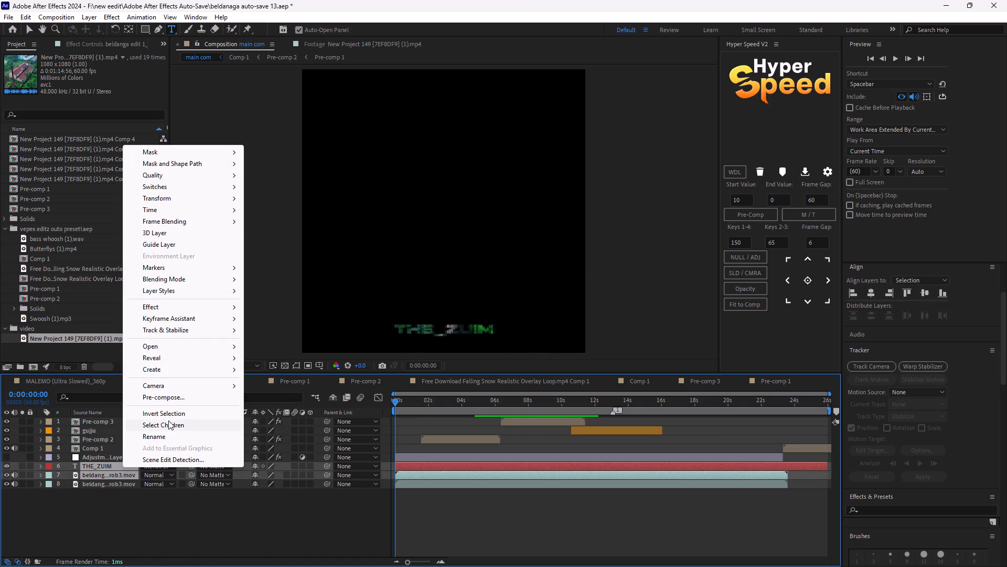
click(169, 401)
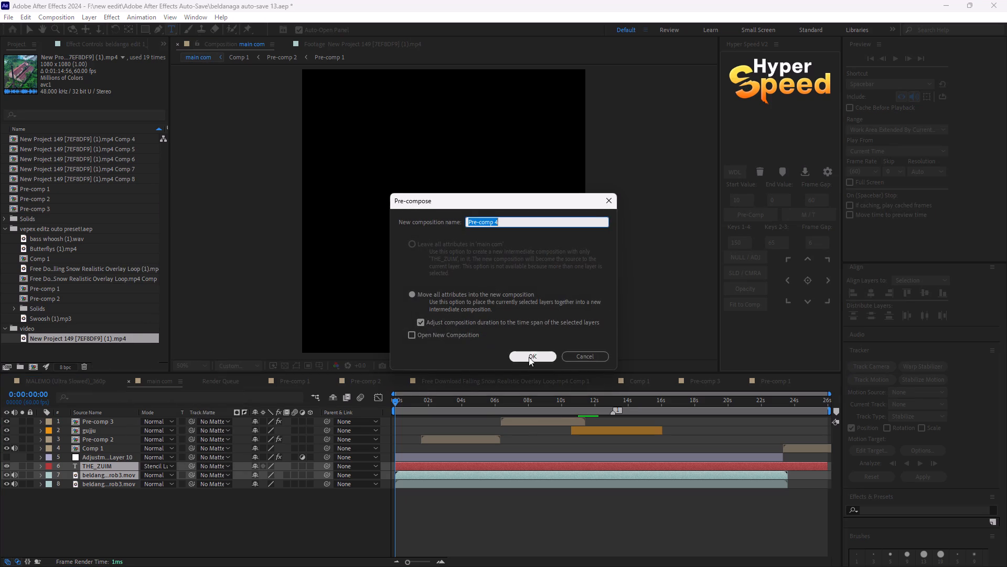
click(529, 357)
Move the current time to 0:00:01:02 and apply the Deep Glow effect to the new text pre-composition.
drag(397, 401, 414, 408)
click(452, 466)
key(ctrl+space)
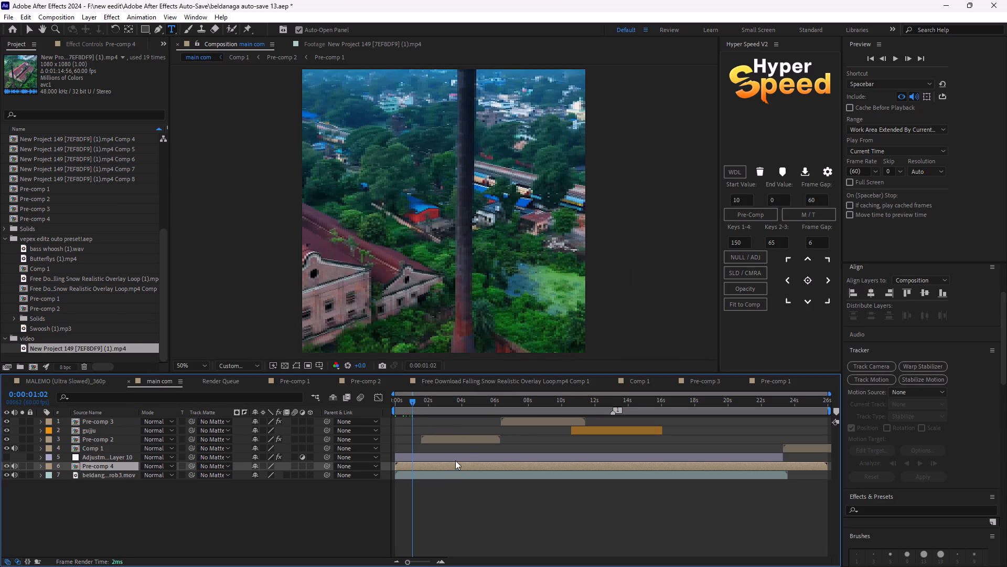
scroll(908, 359, down, 2)
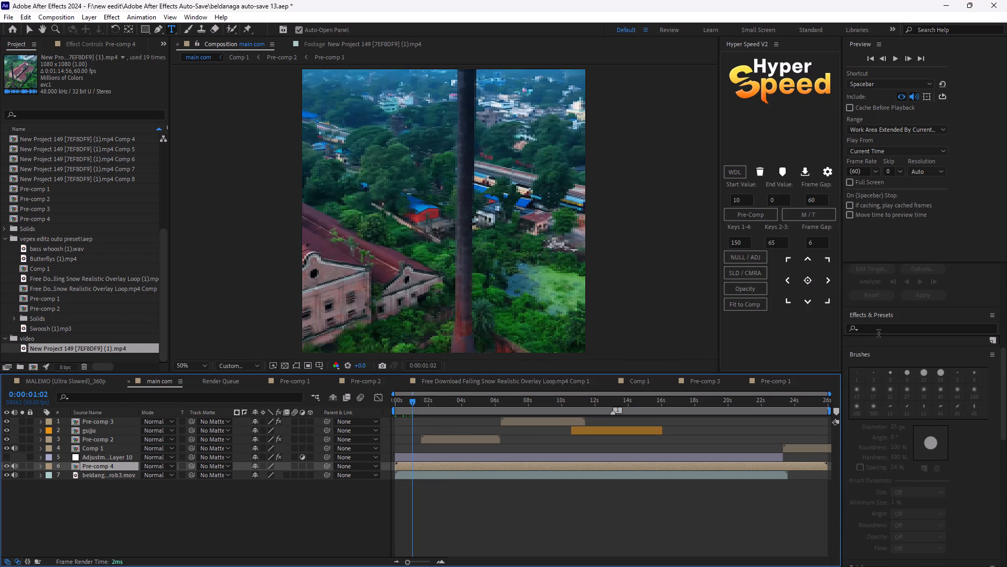
click(877, 331)
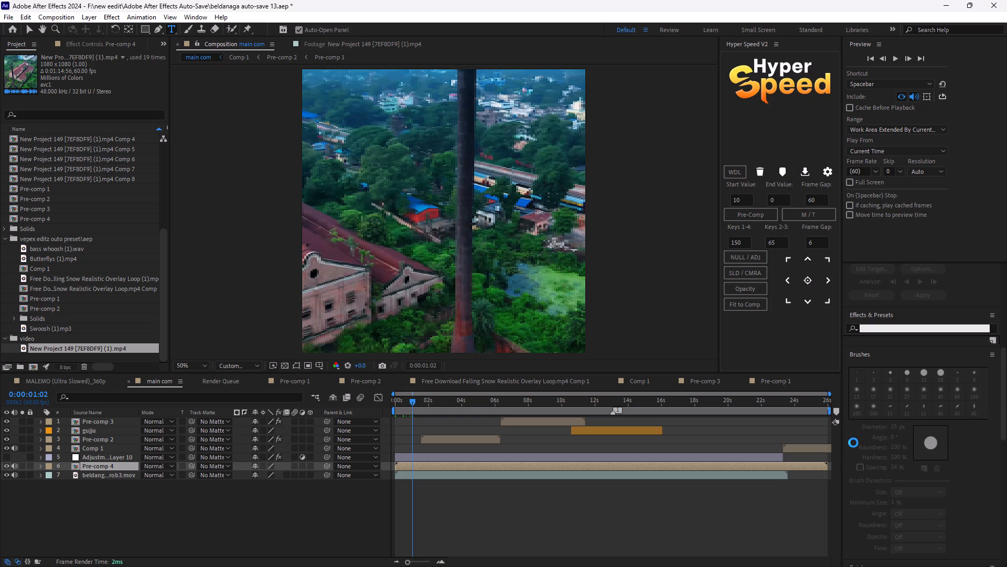
key(ctrl+space)
key(d)
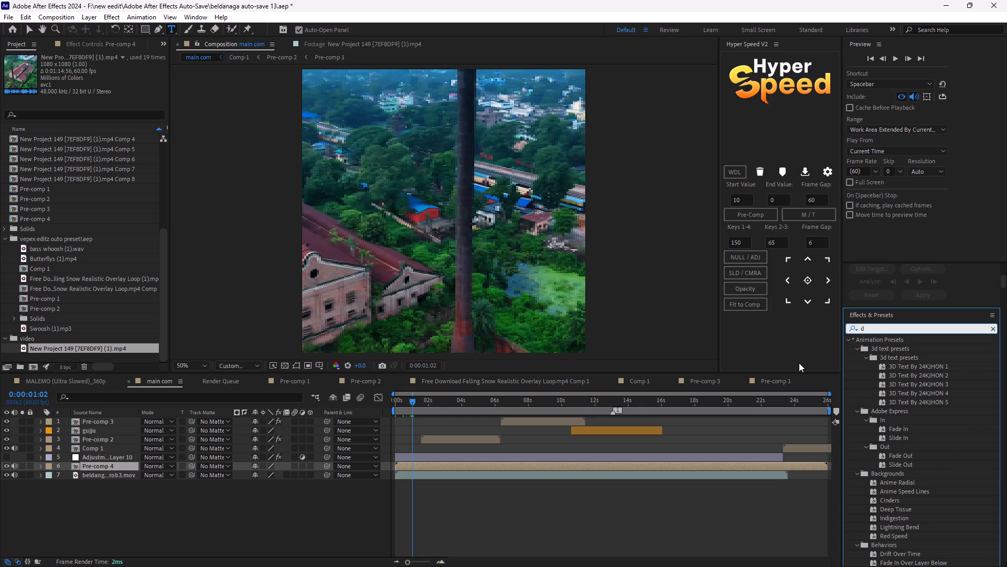
key(e)
key(e)
double_click(888, 377)
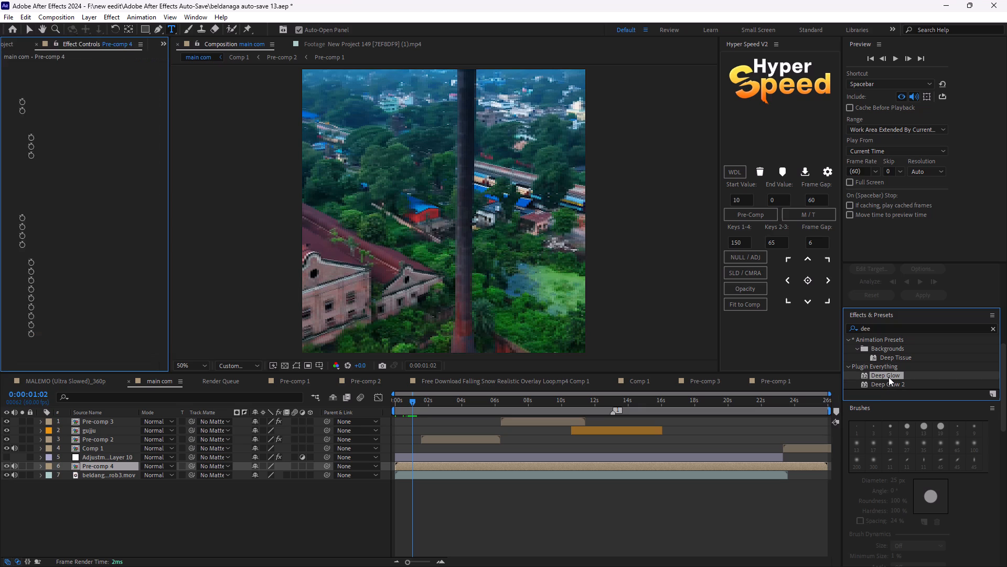
scroll(461, 326, up, 1)
scroll(461, 326, down, 1)
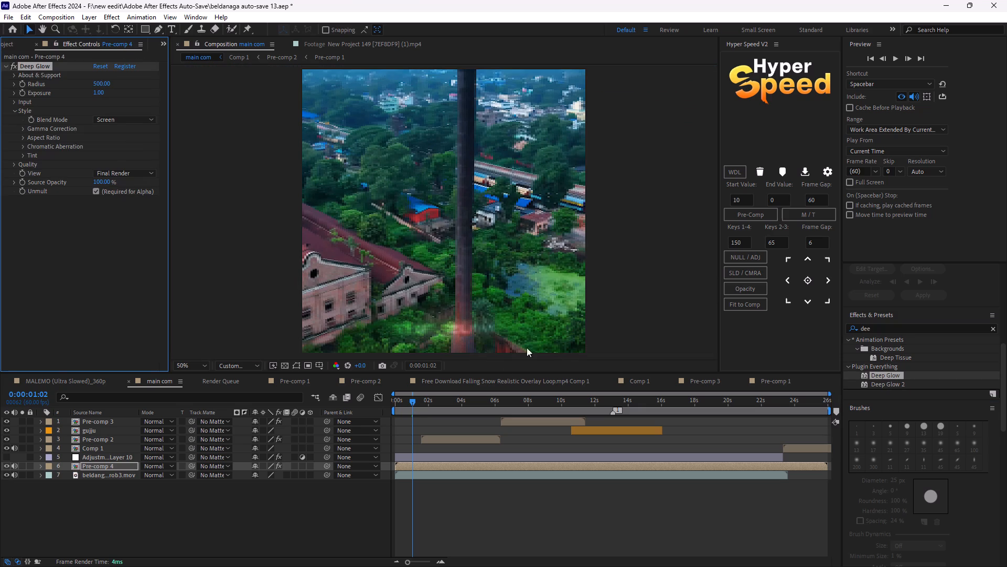
Search the effects for drop sh and apply the Perspective Drop Shadow effect to Pre-comp 4.
click(880, 329)
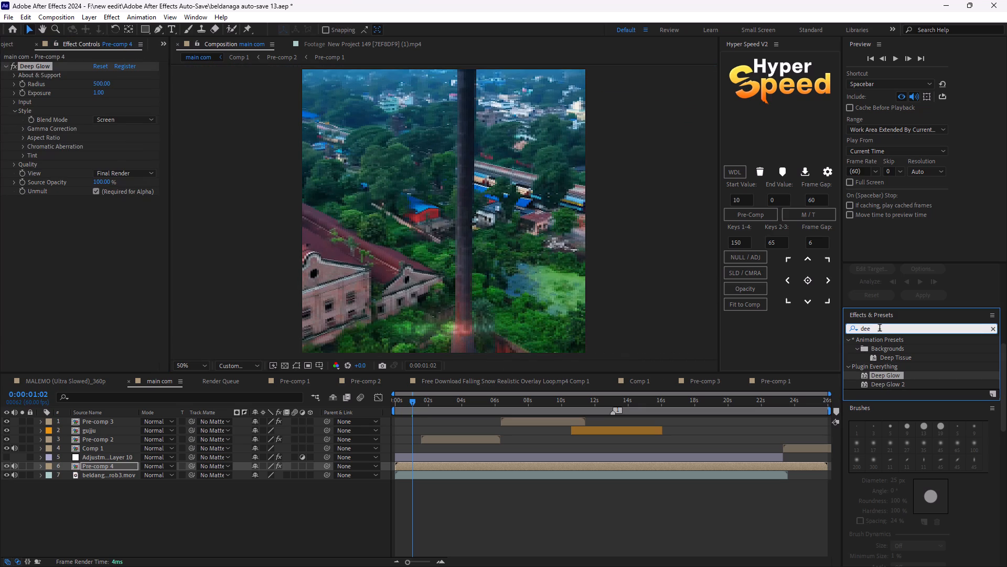
key(p)
key(BackSpace)
key(BackSpace)
key(BackSpace)
key(BackSpace)
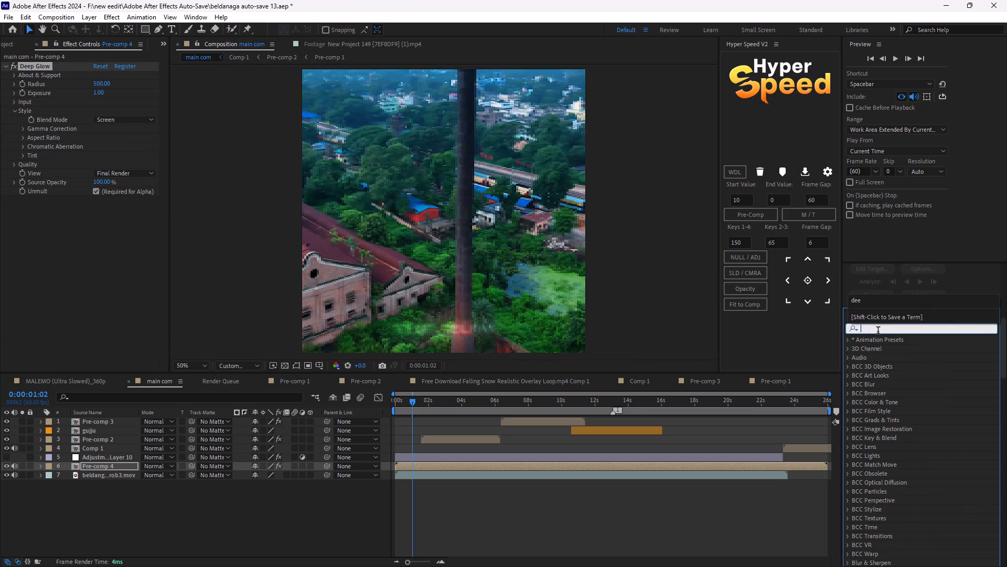
key(BackSpace)
key(BackSpace)
key(BackSpace)
text(drop s)
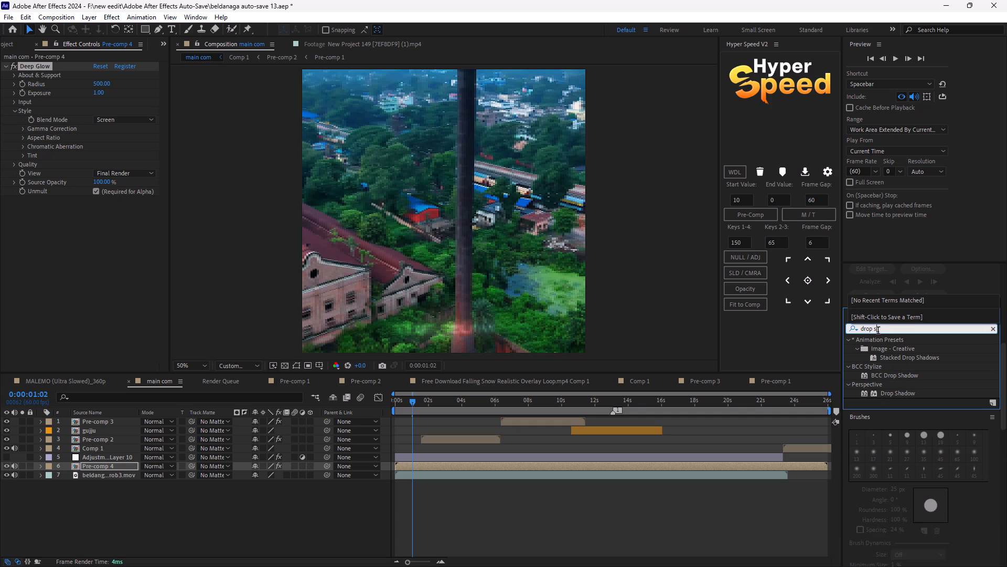
key(h)
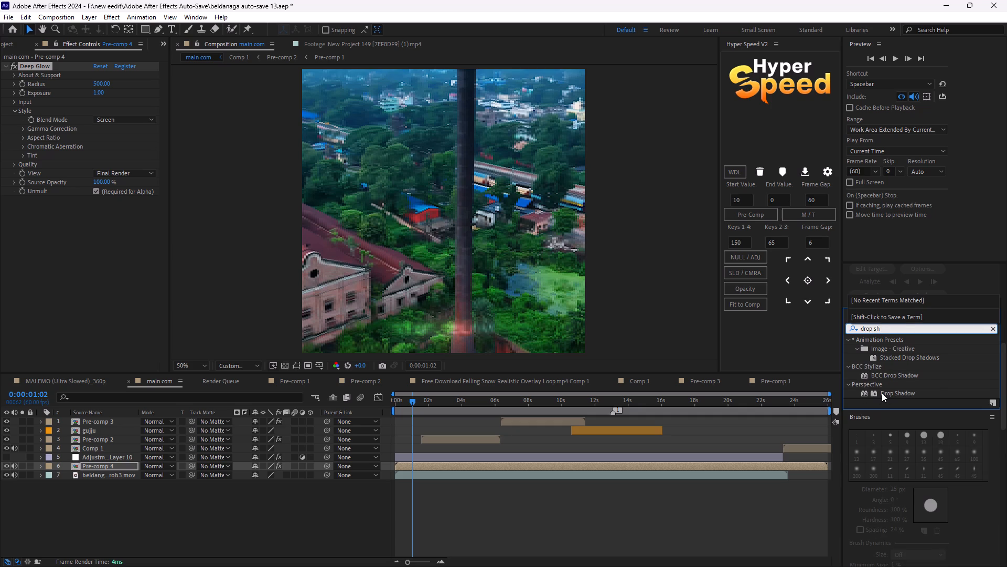
double_click(882, 393)
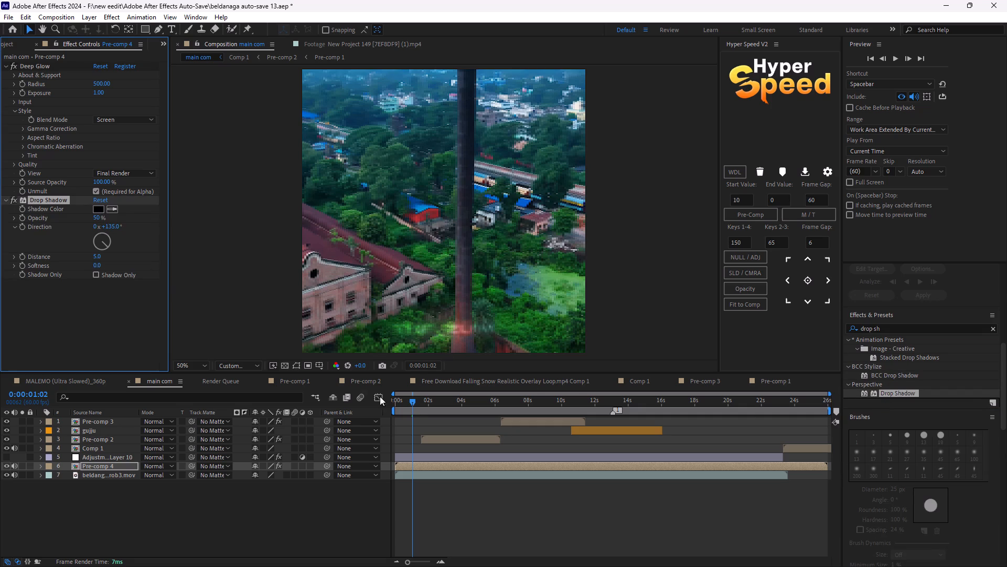
Set the composition's preview resolution to Half.
click(251, 364)
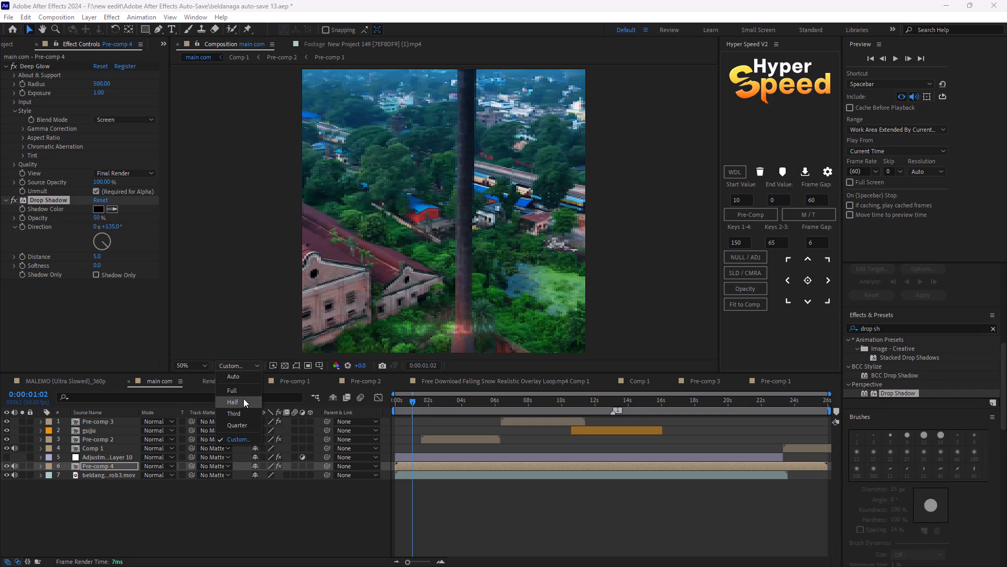
click(243, 400)
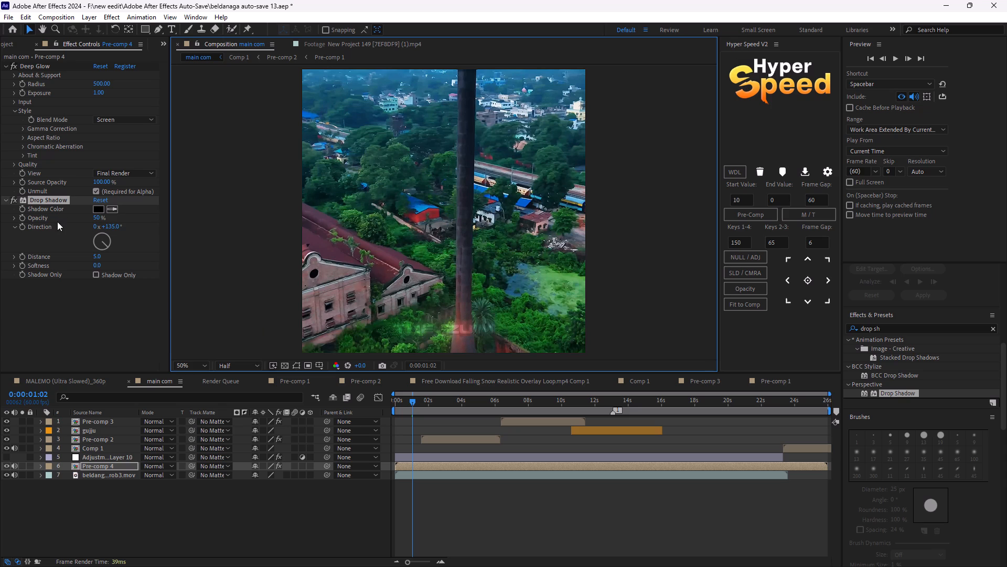
Duplicate the Drop Shadow effect on Pre-comp 4.
key(ctrl+d)
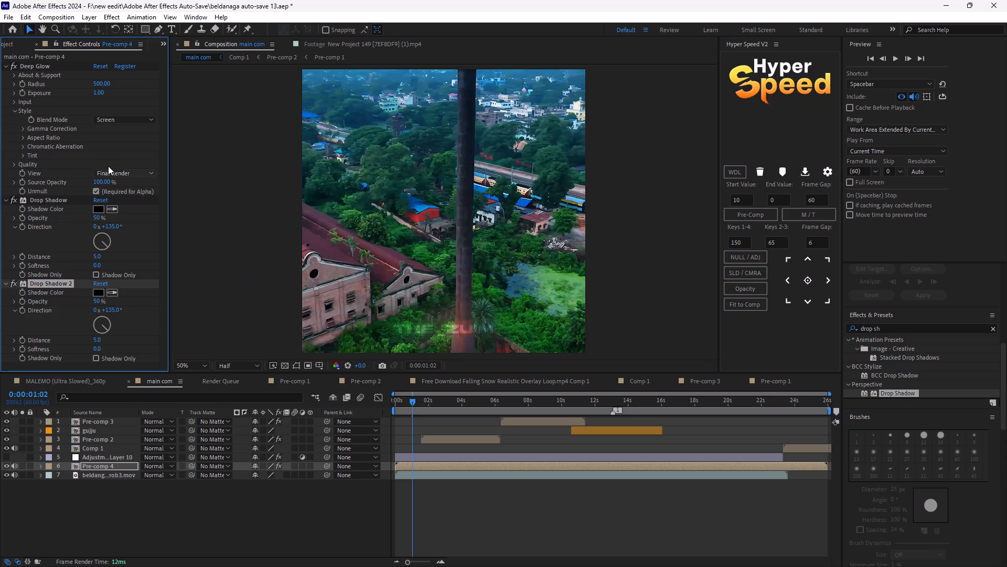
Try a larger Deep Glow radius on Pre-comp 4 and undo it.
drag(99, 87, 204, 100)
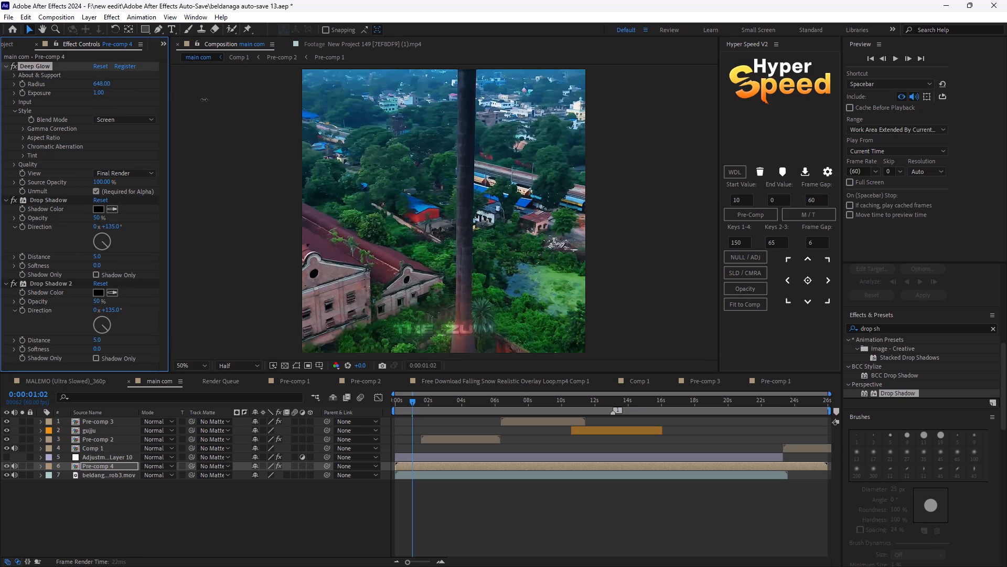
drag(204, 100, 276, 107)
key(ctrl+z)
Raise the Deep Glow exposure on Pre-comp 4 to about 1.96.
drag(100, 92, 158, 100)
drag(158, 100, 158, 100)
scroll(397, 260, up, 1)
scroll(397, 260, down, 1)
Duplicate Drop Shadow 2 to add a third drop shadow to Pre-comp 4.
click(49, 281)
key(ctrl+d)
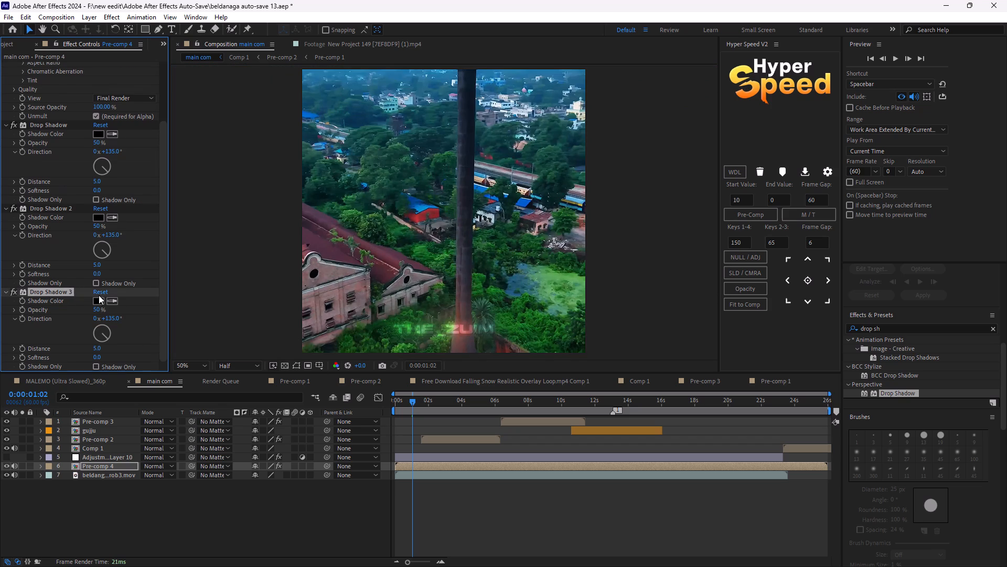
scroll(512, 306, down, 1)
scroll(512, 306, up, 1)
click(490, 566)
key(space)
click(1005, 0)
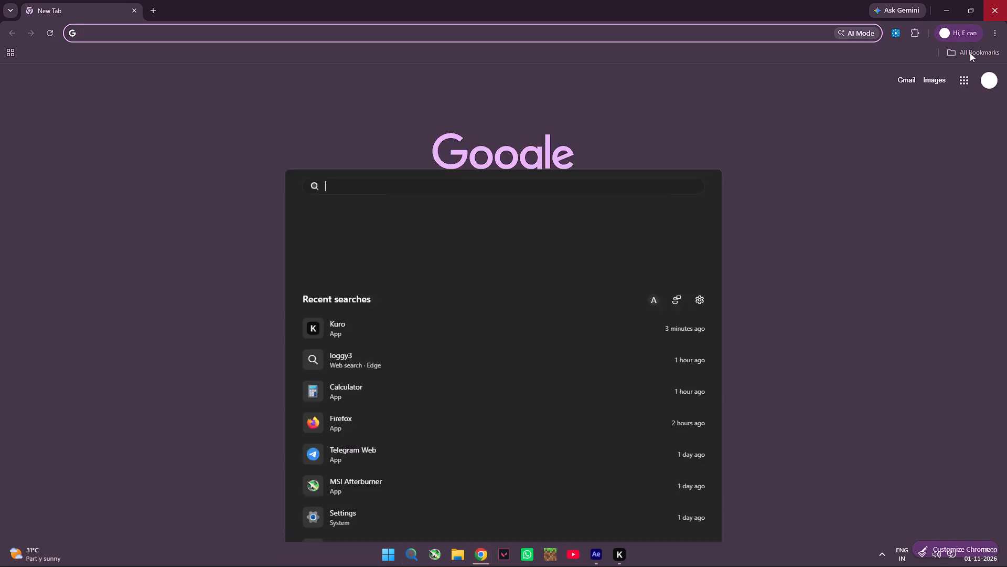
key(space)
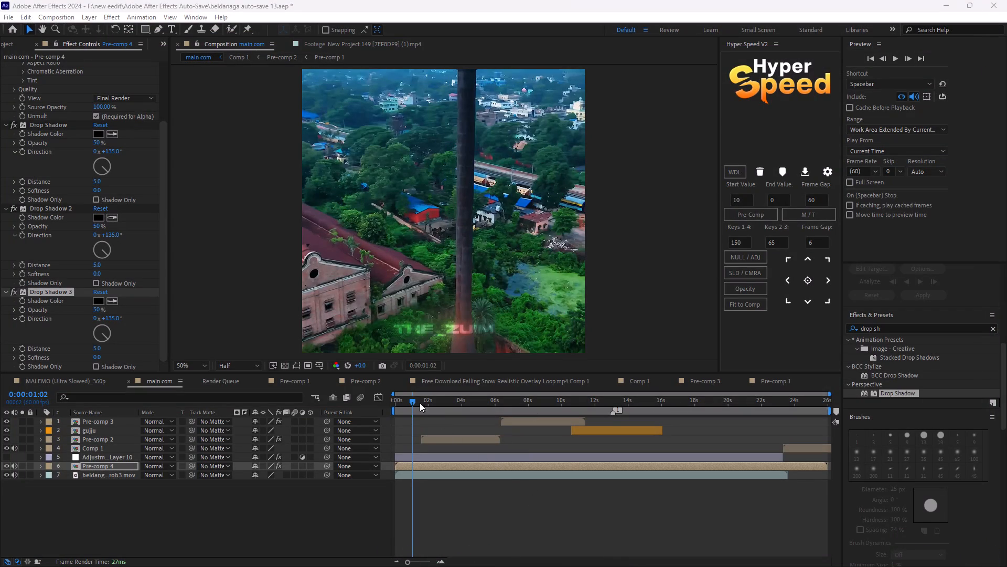
Move the current time to 0:00:06:39 and lower the Deep Glow exposure on Pre-comp 4 to 0.70.
drag(414, 396, 451, 404)
drag(452, 400, 458, 401)
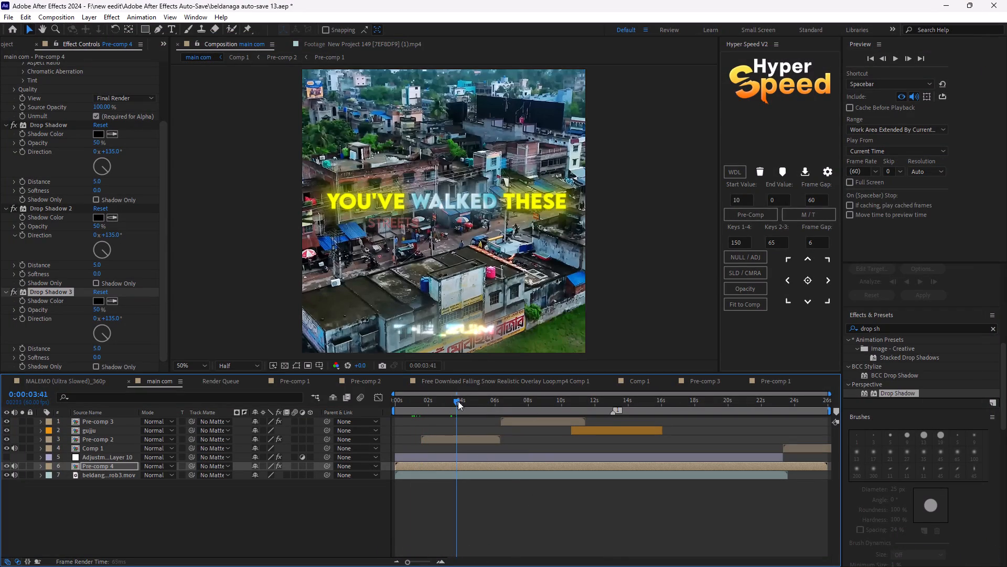
drag(458, 401, 506, 407)
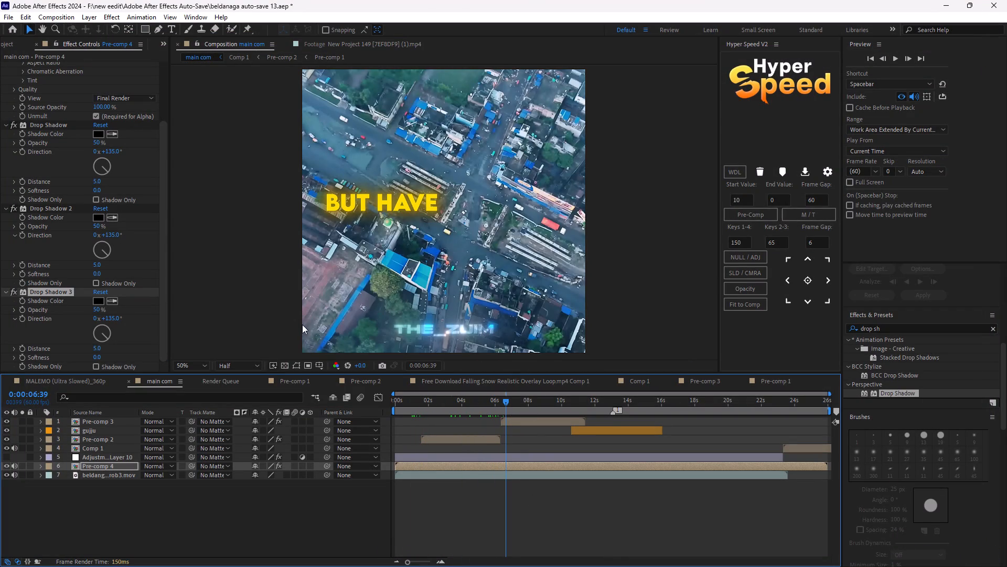
scroll(92, 107, up, 5)
drag(99, 93, 98, 94)
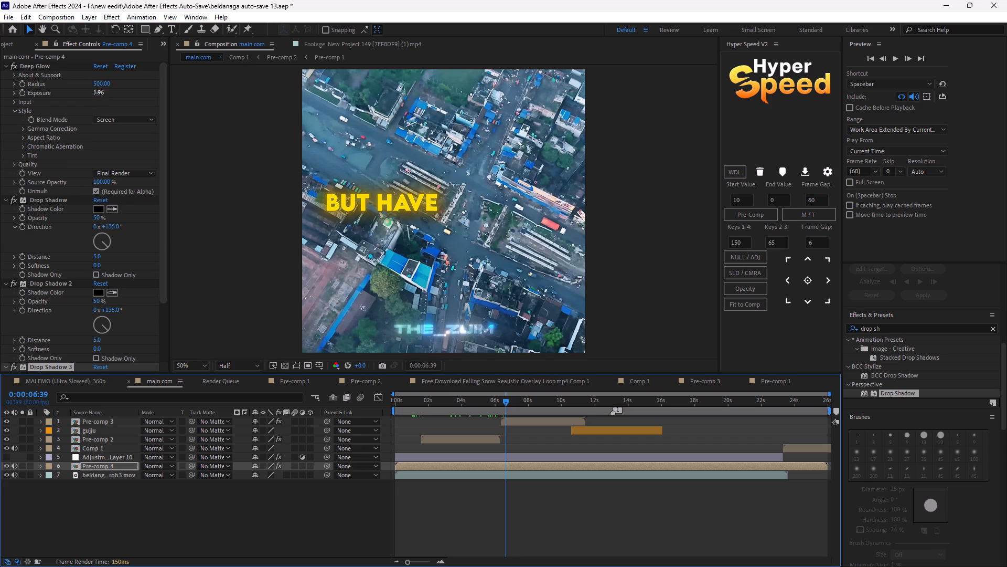
drag(98, 94, 30, 112)
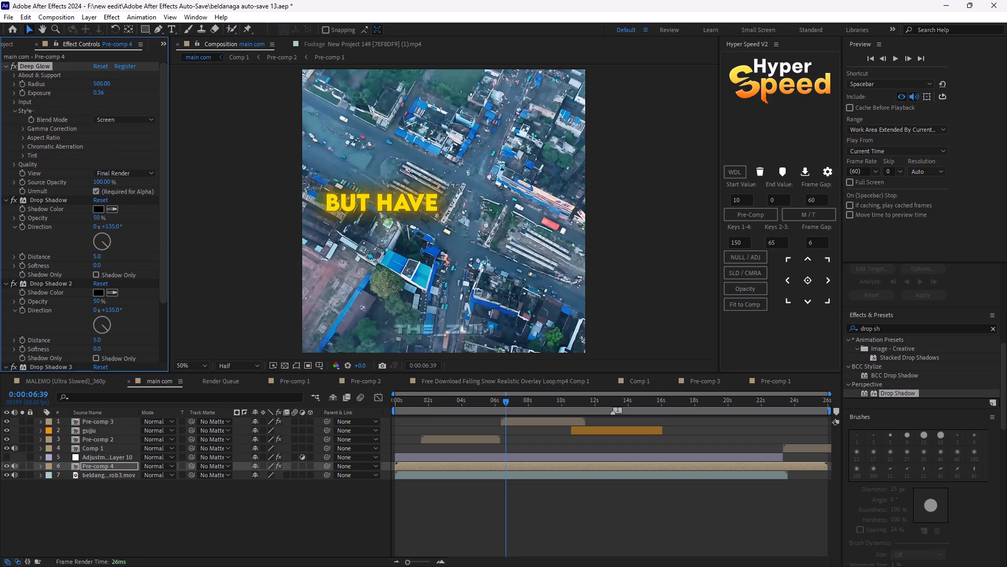
drag(30, 112, 42, 129)
drag(42, 129, 40, 129)
Scrub from 0:00:06:39 to 0:00:11:21 to examine the THE_ZUIM watermark over different shots.
key(space)
drag(503, 401, 548, 409)
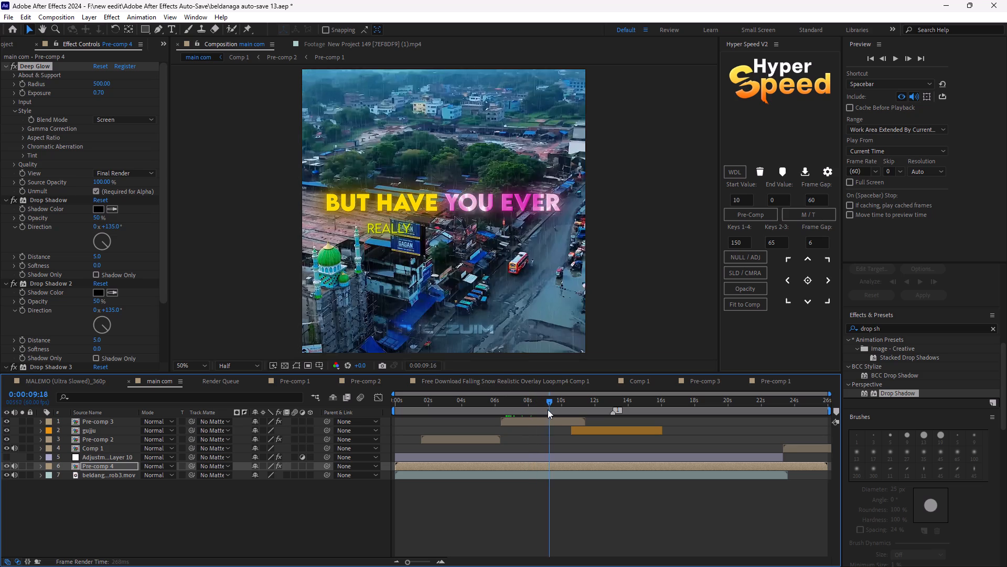
drag(548, 409, 563, 412)
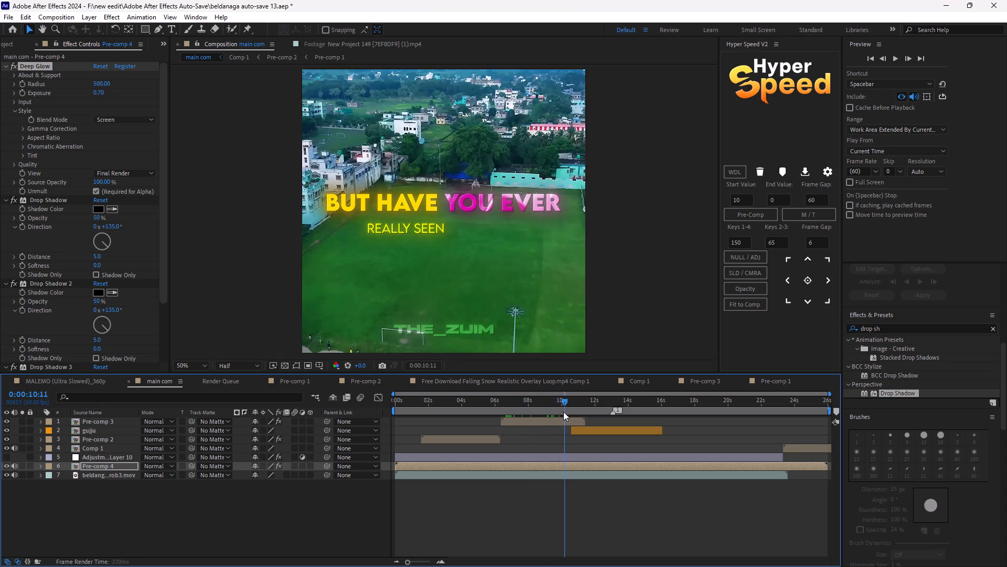
drag(563, 412, 581, 412)
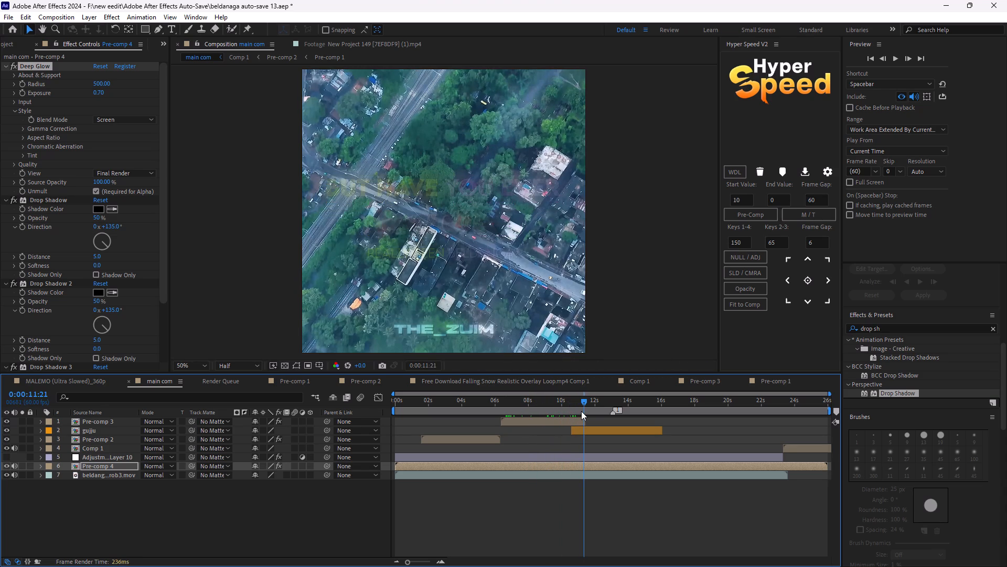
key(space)
key(space)
Scale the Pre-comp 4 watermark layer down to 61%.
key(s)
drag(265, 474, 271, 478)
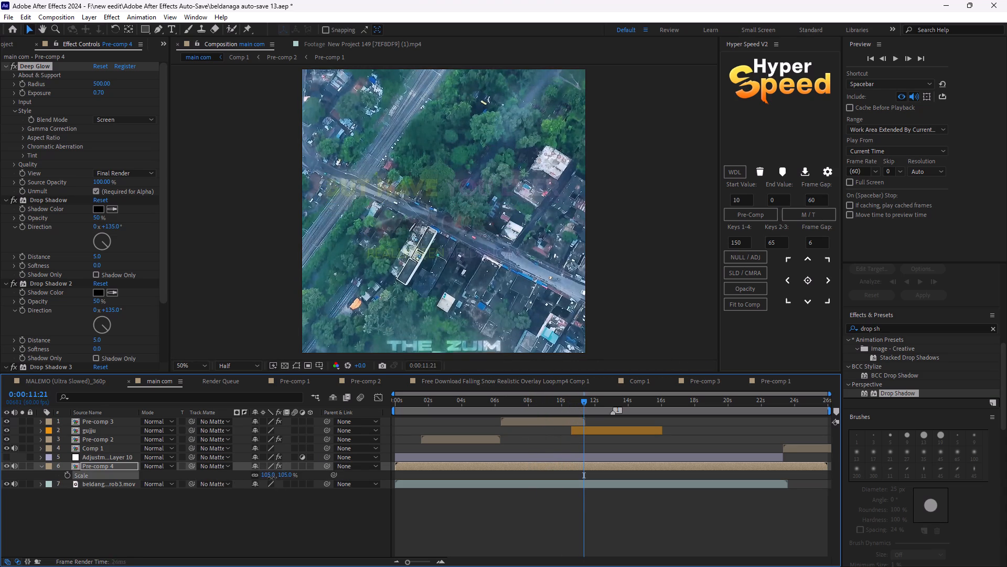
drag(271, 478, 243, 484)
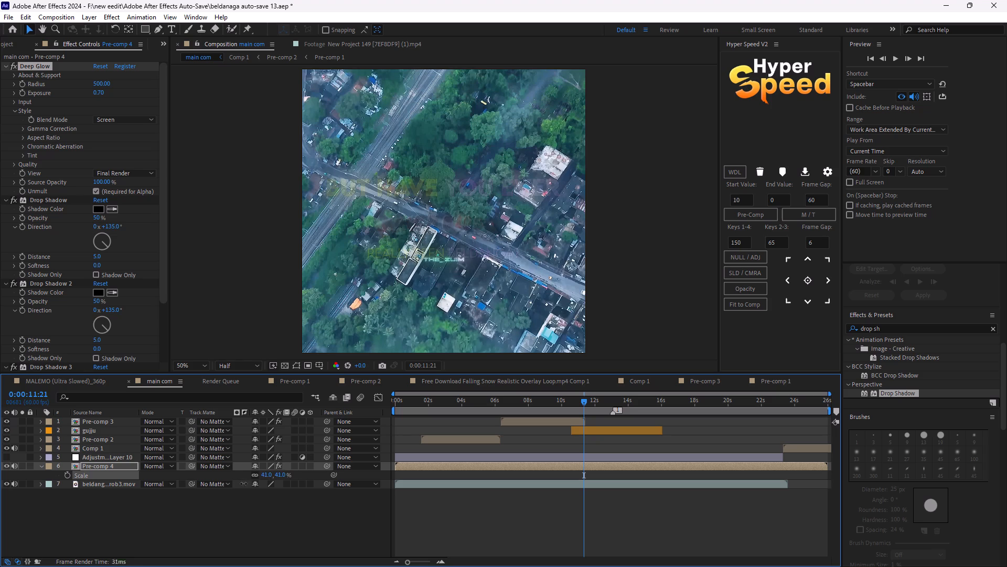
drag(243, 484, 254, 484)
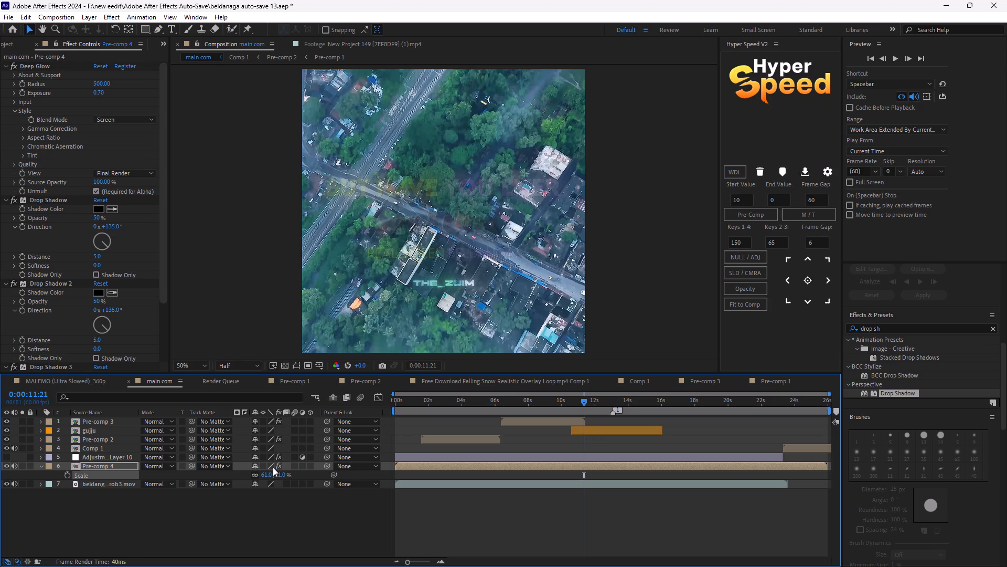
Move the Pre-comp 4 watermark down to position 540, 769 near the bottom edge of the frame.
key(p)
drag(276, 474, 361, 491)
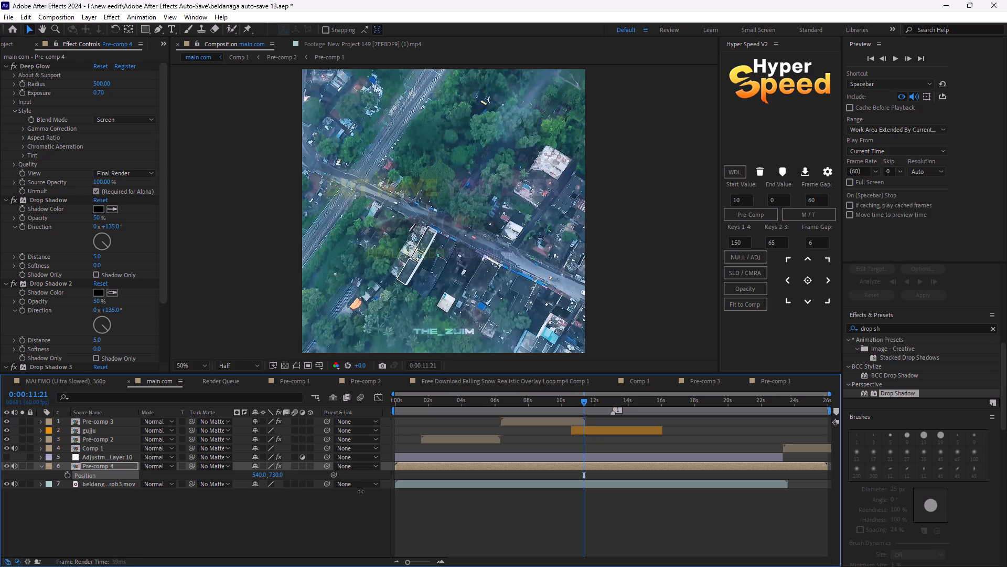
drag(361, 491, 378, 492)
key(space)
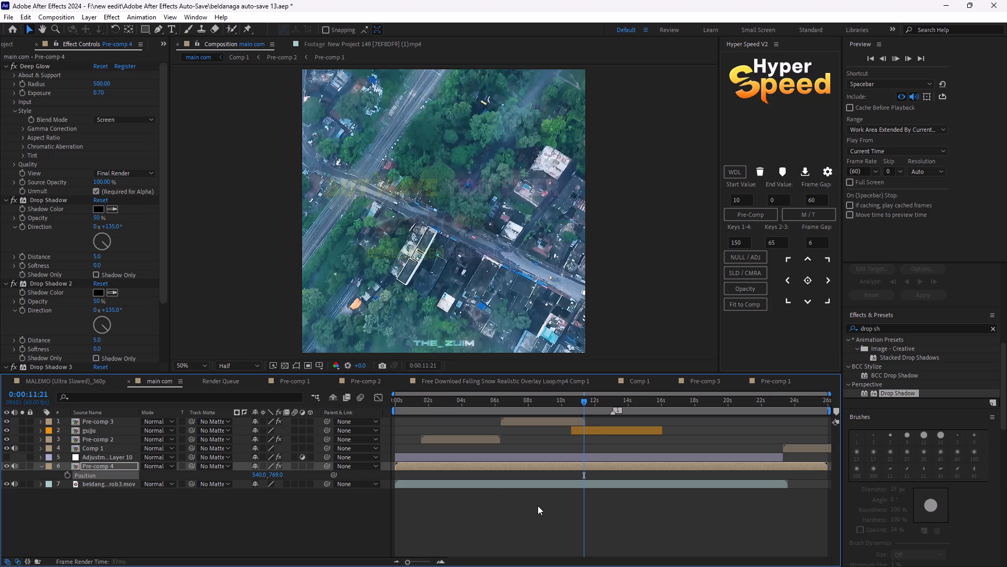
Return the current time to 0:00:00:00 and preview the composition from the start.
drag(586, 400, 369, 409)
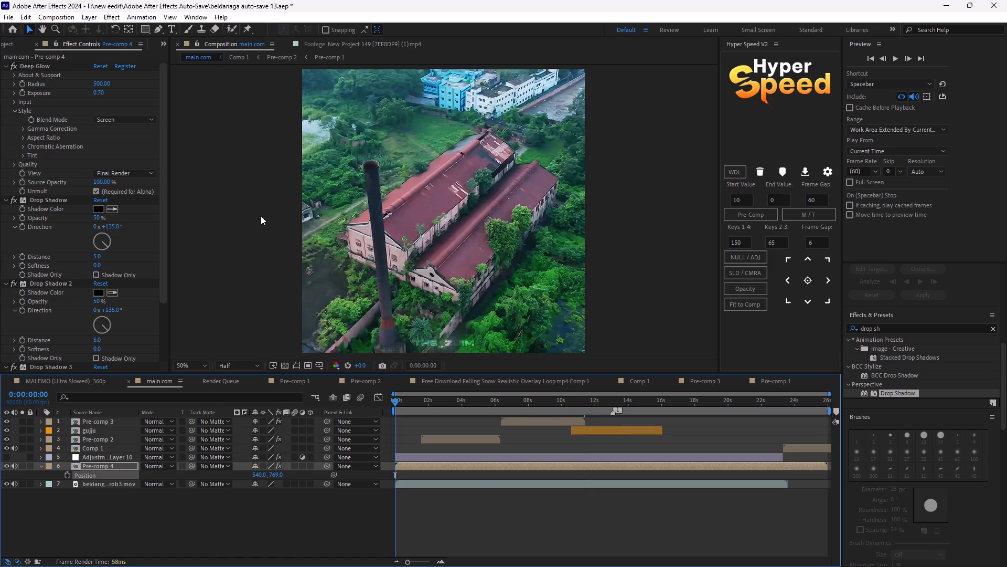
key(space)
Save the project under its current name.
click(4, 13)
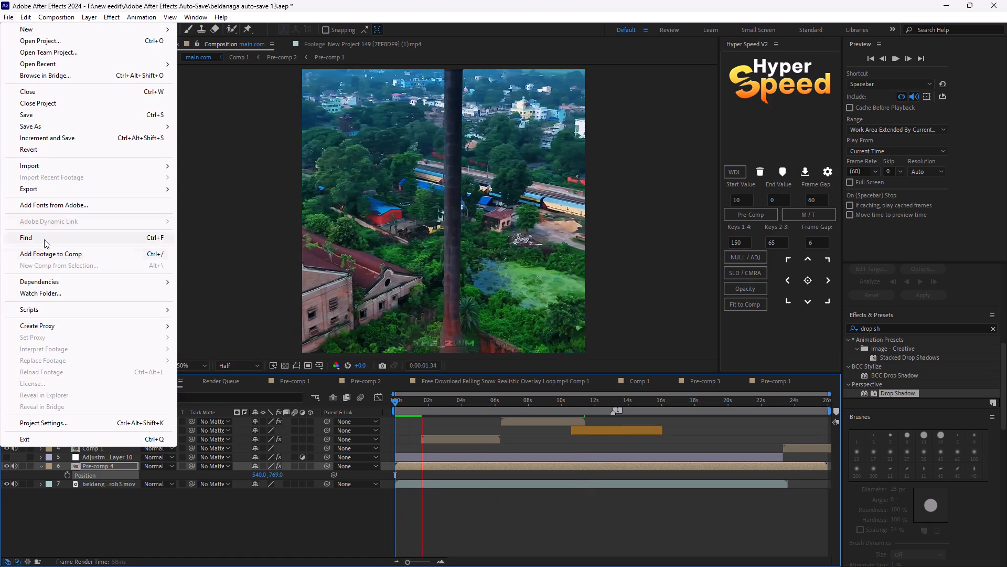
click(42, 110)
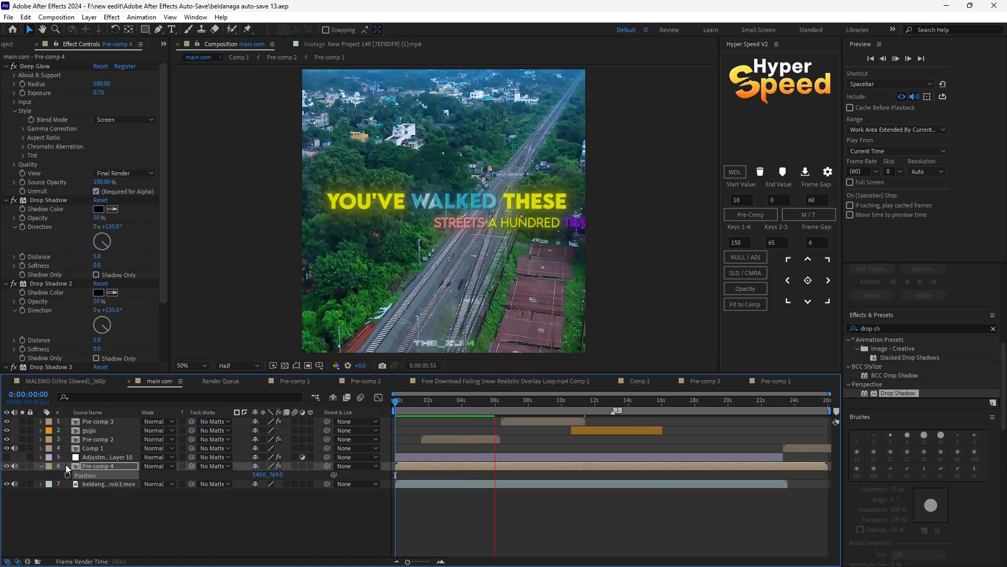
Collapse the Pre-comp 4 layer's properties and replay the composition from the start.
click(41, 470)
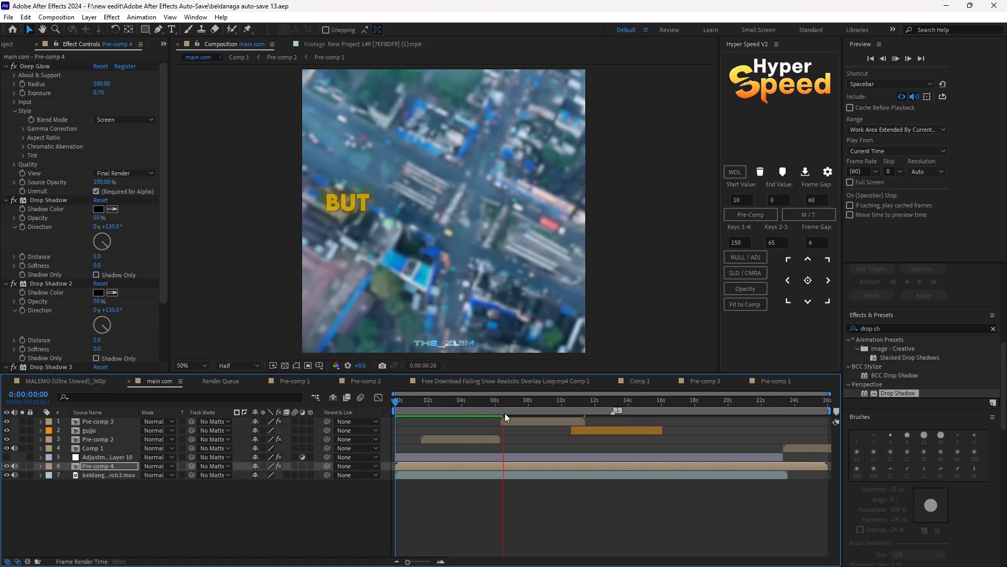
key(space)
key(space)
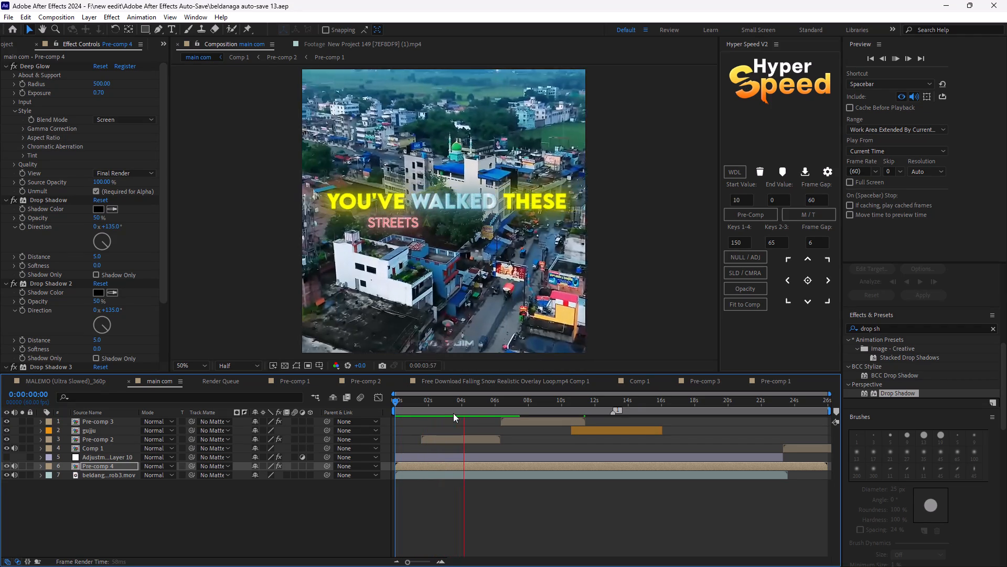
Mute the audio of the Pre-comp 4 layer and replay the composition from the start.
click(16, 467)
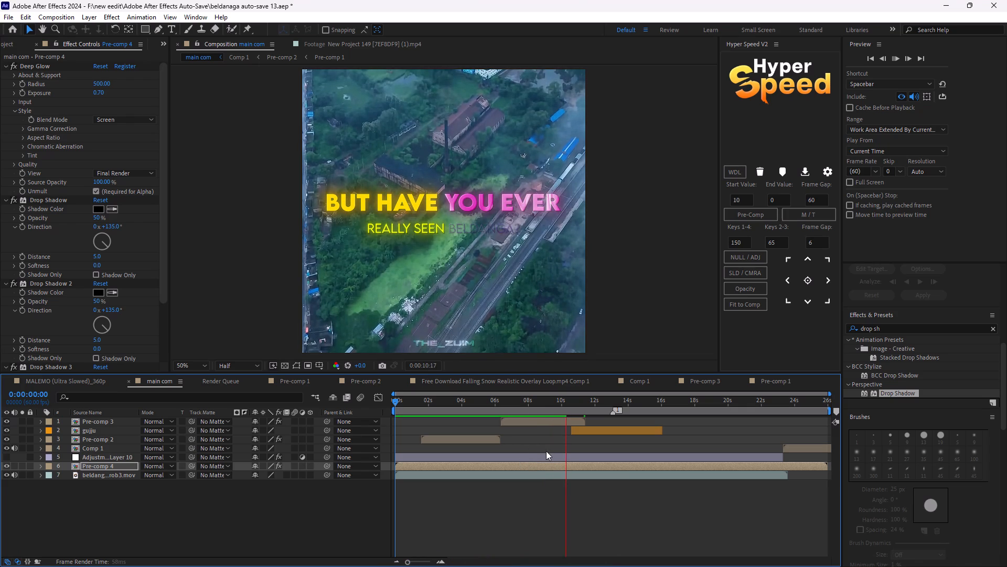
key(space)
key(space)
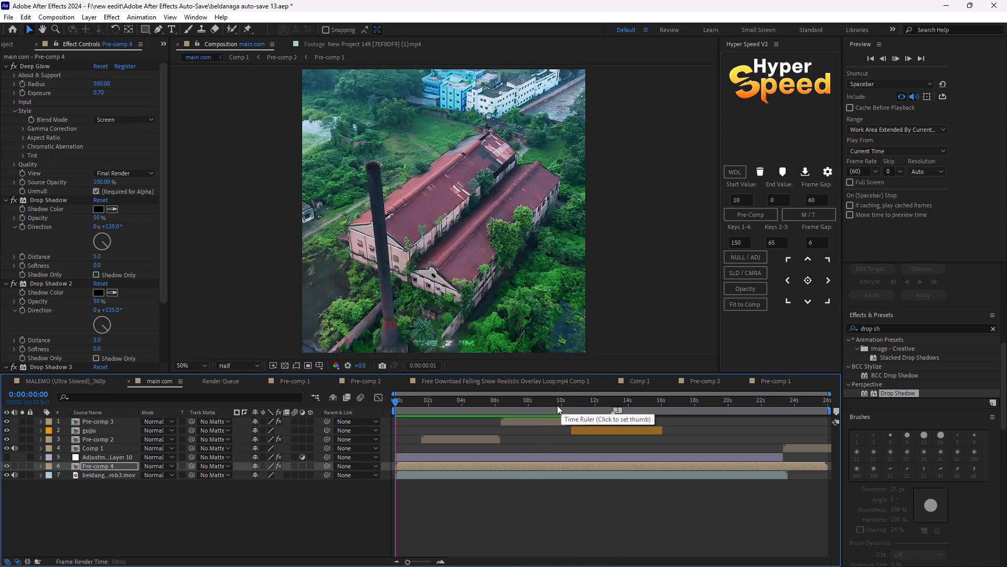
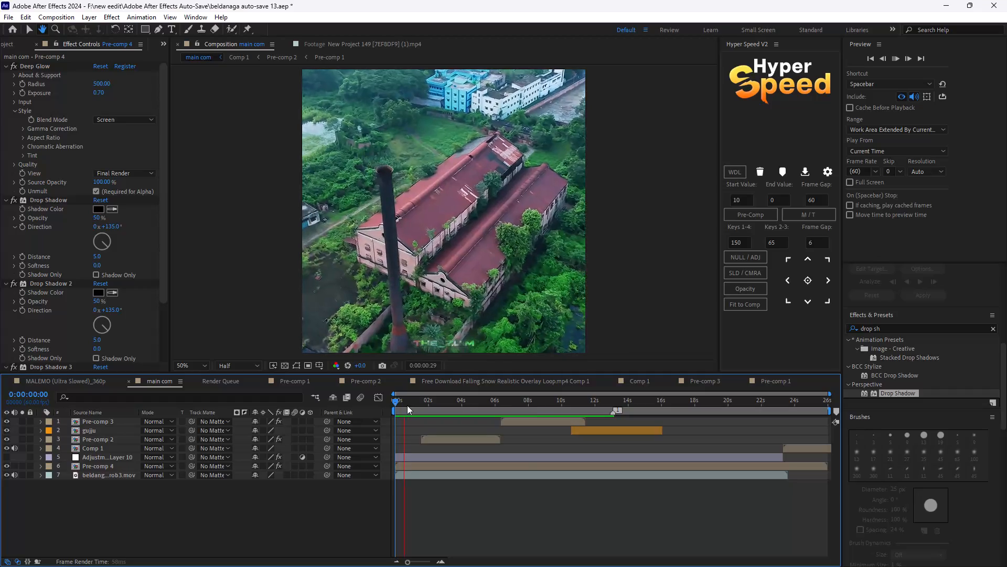
Preview the middle of main com from 0:00:12:27, and replay it from 0:00:11:53 to check the watermark over the footage.
drag(405, 405, 602, 422)
key(space)
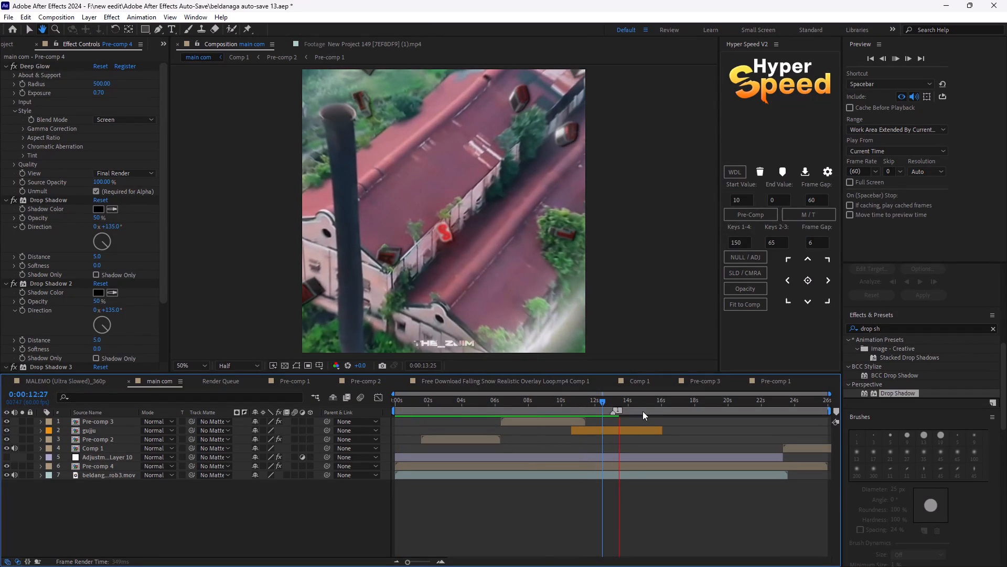
key(space)
drag(608, 402, 593, 408)
key(space)
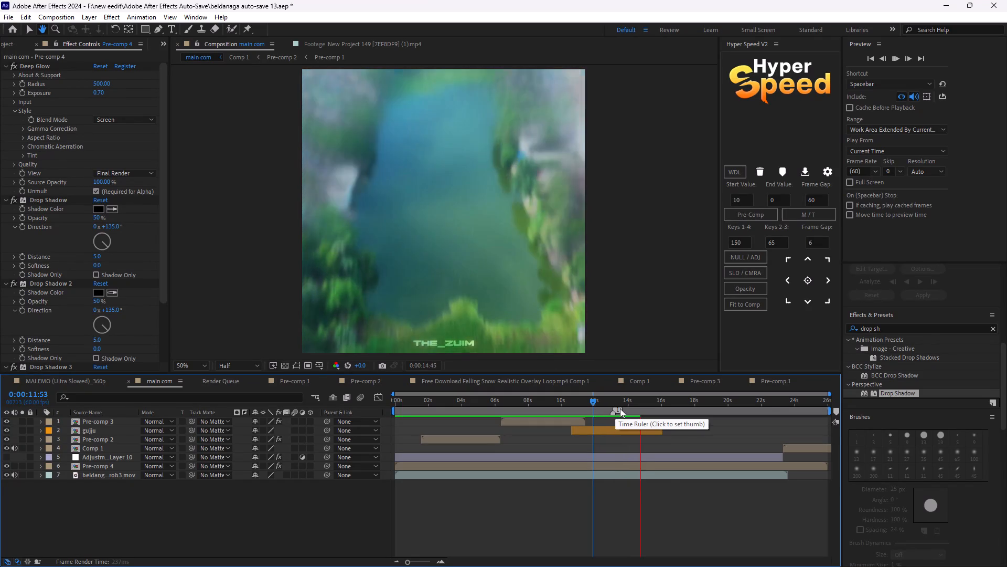
key(space)
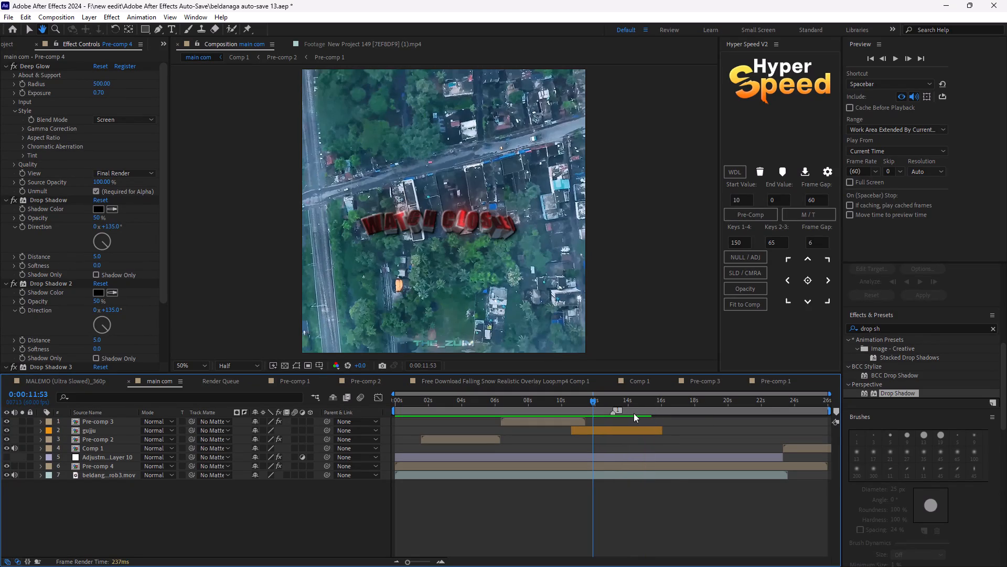
key(space)
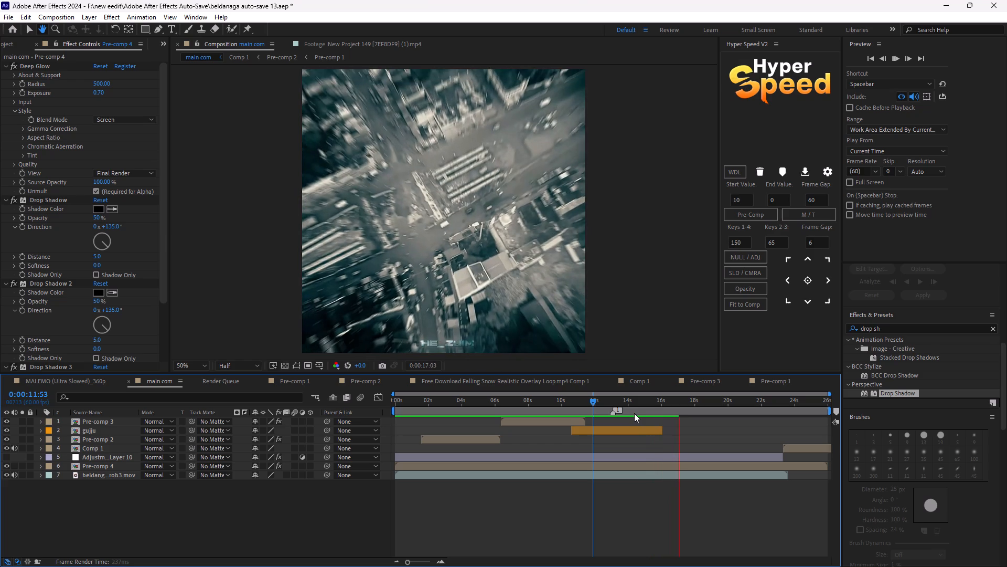
key(space)
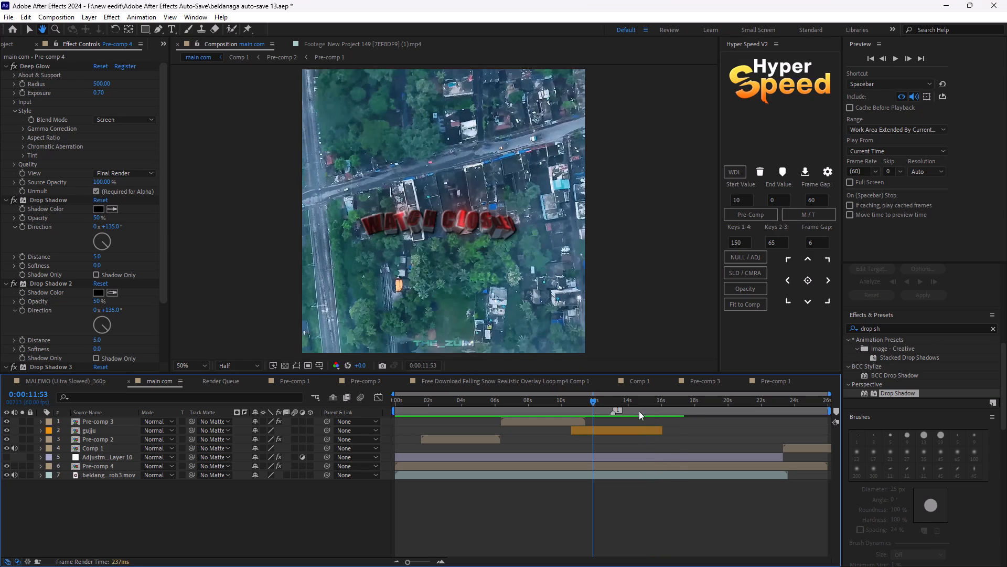
Preview the later part of main com from 0:00:15:21 and again from 0:00:18:34.
drag(601, 400, 650, 406)
key(space)
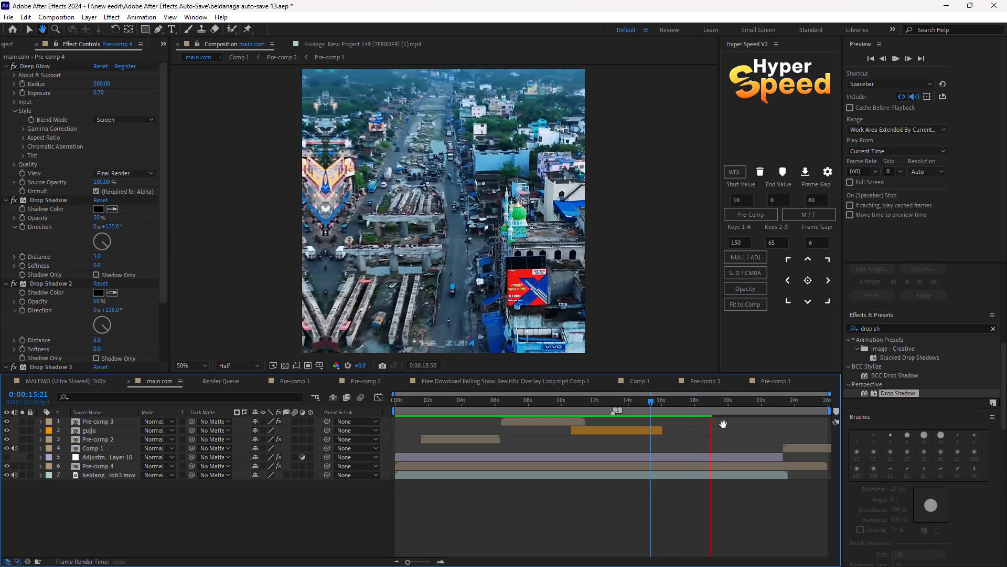
key(space)
drag(656, 401, 704, 413)
key(space)
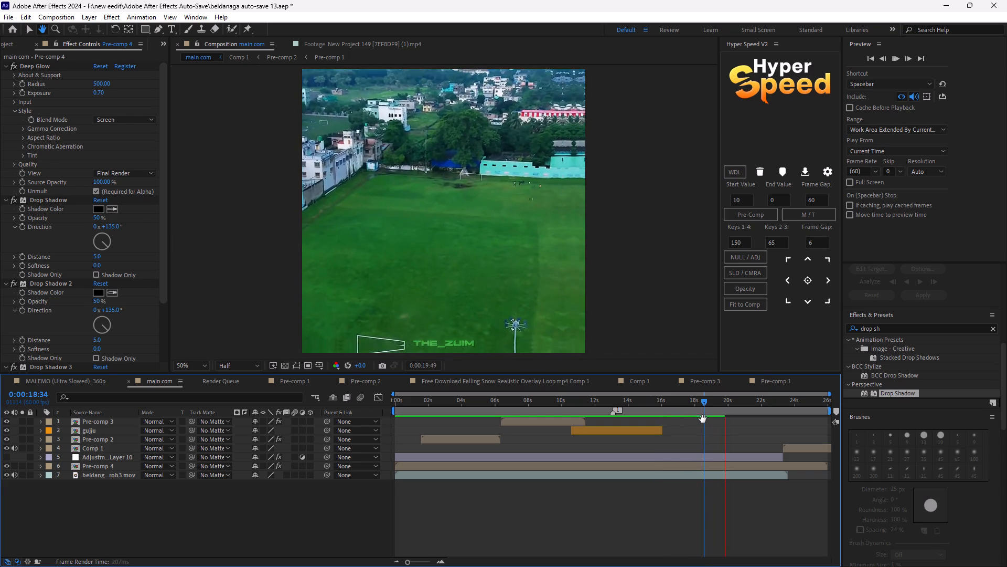
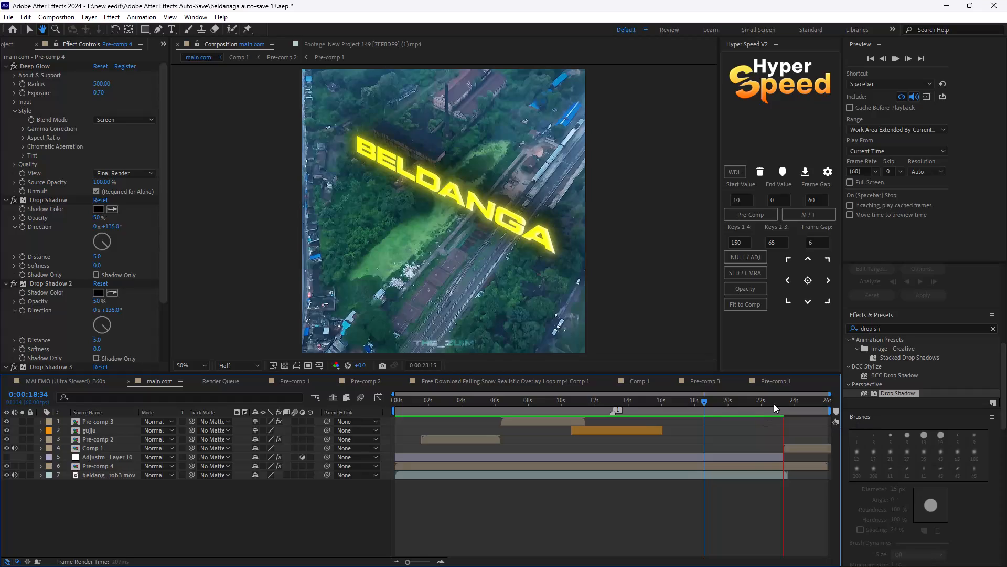
Scrub main com through 0:00:20:12 to 0:00:23:00 and check the ending.
drag(700, 400, 738, 414)
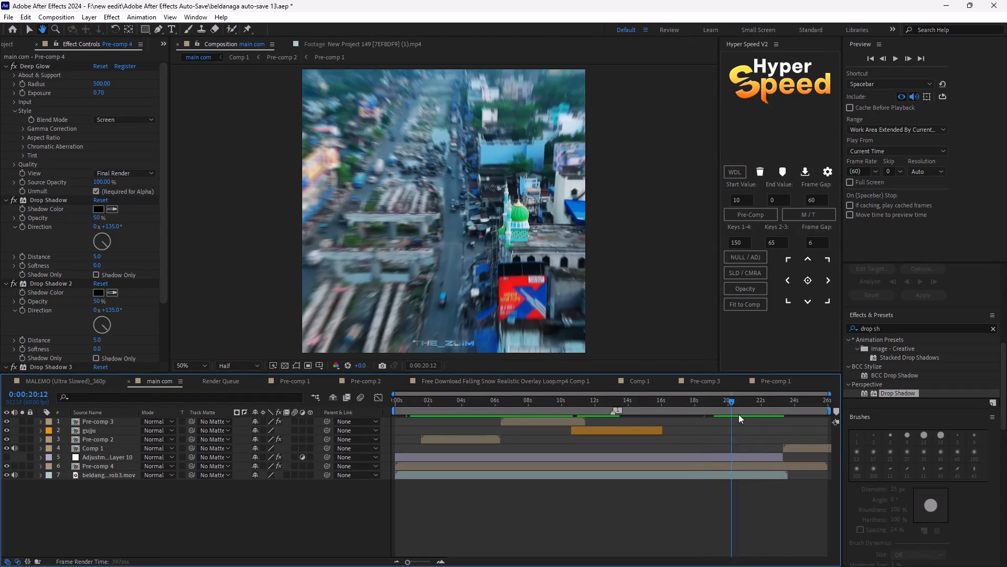
drag(738, 414, 778, 424)
key(space)
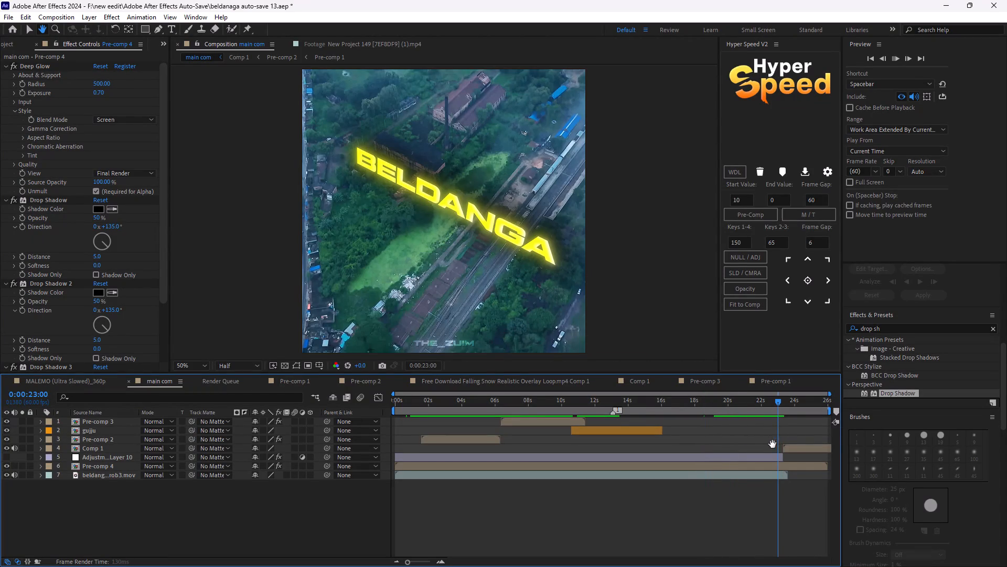
Return main com to 0:00:00:00, switch to the Selection tool, and preview the edit from the beginning.
drag(777, 403, 384, 430)
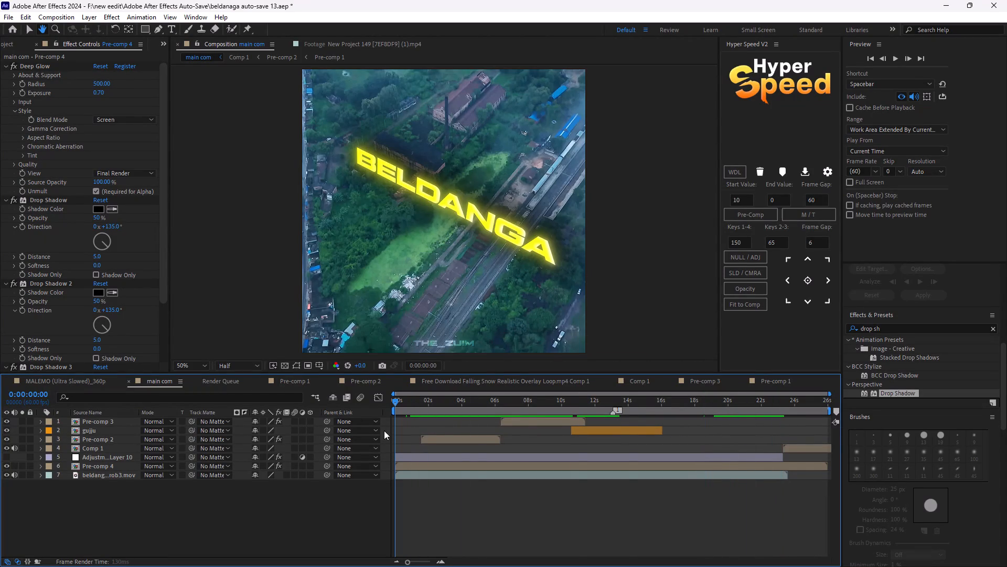
drag(384, 430, 379, 432)
key(space)
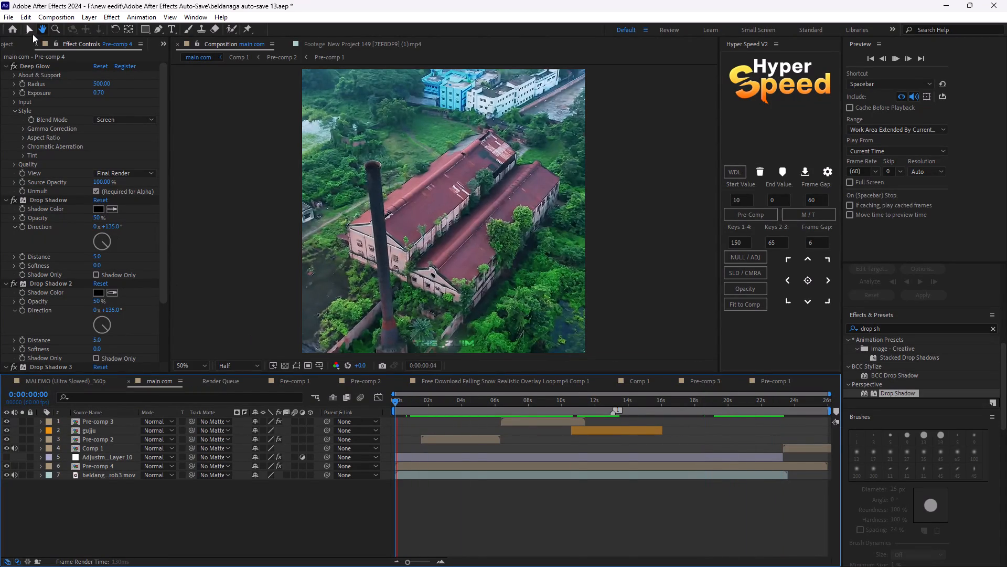
click(32, 34)
key(space)
key(space)
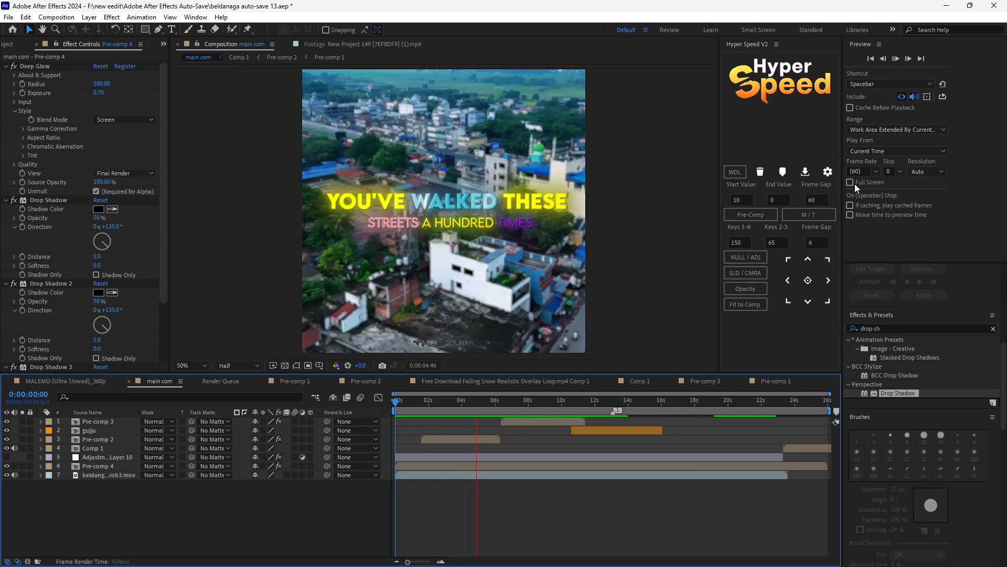
Enable Cache Before Playback for previews and let main com play through to its ending before stopping.
click(851, 110)
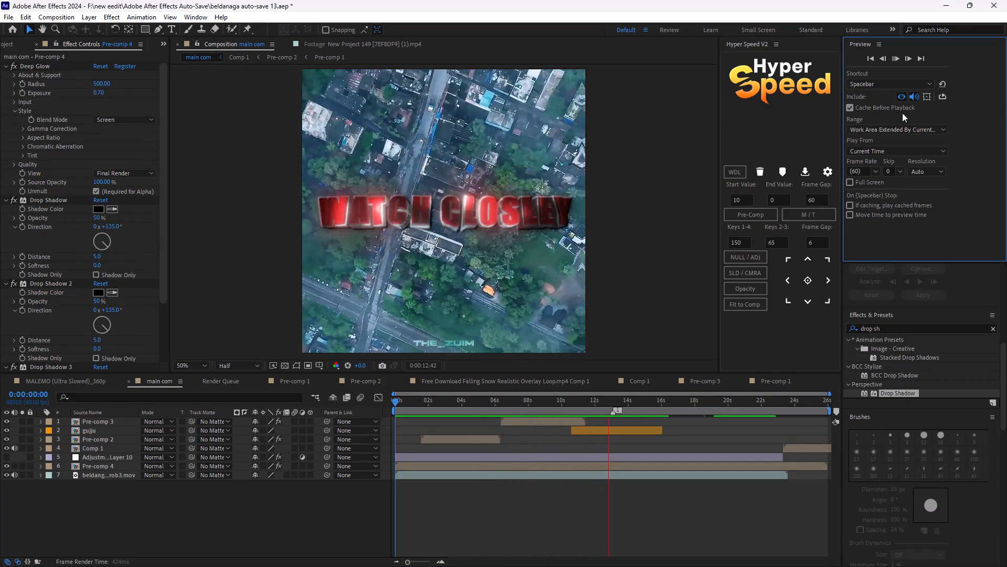
click(899, 99)
click(899, 99)
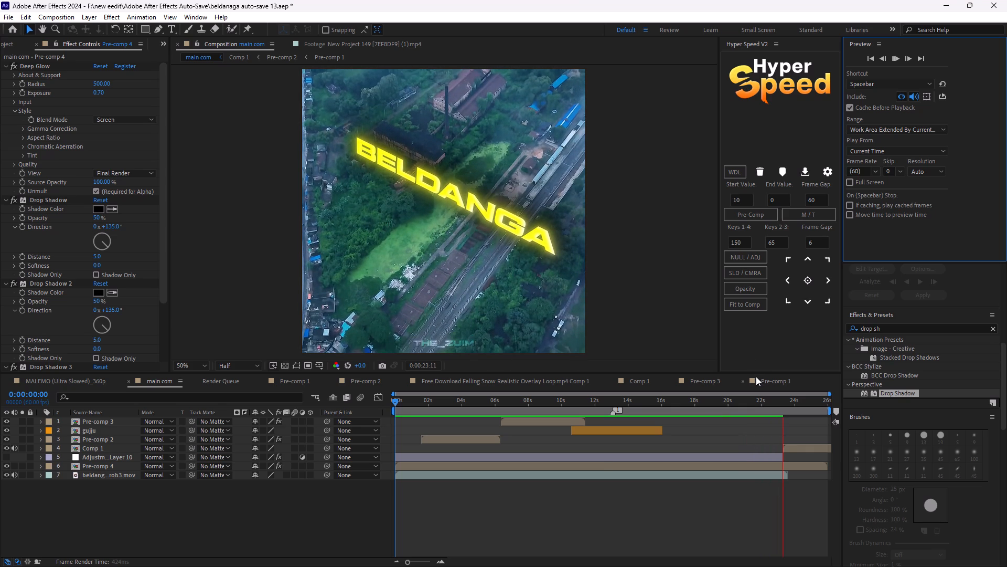
key(space)
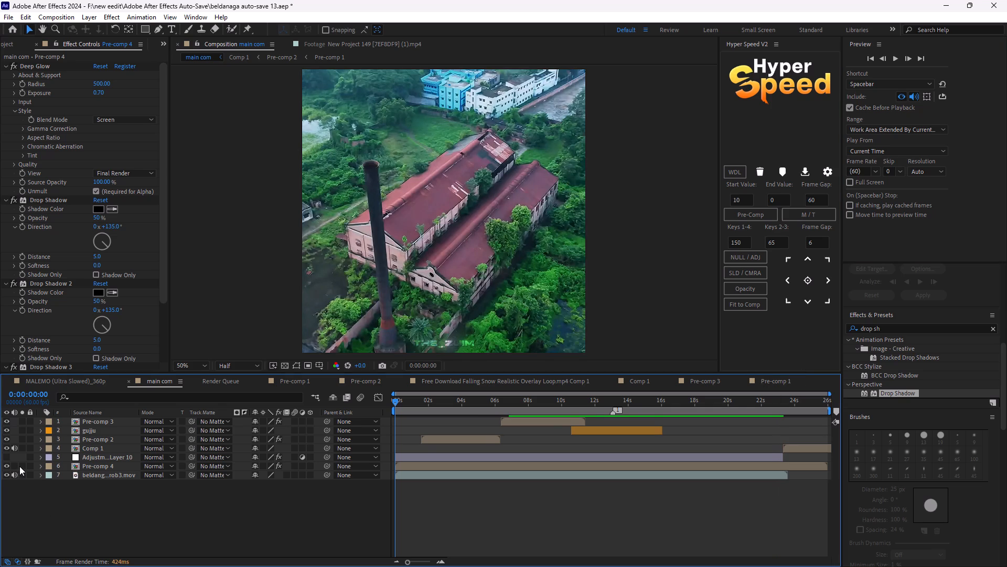
Make Adjustment Layer 10 visible in main com and check the opening footage at 0:00:00:30 and 0:00:00:00.
click(6, 467)
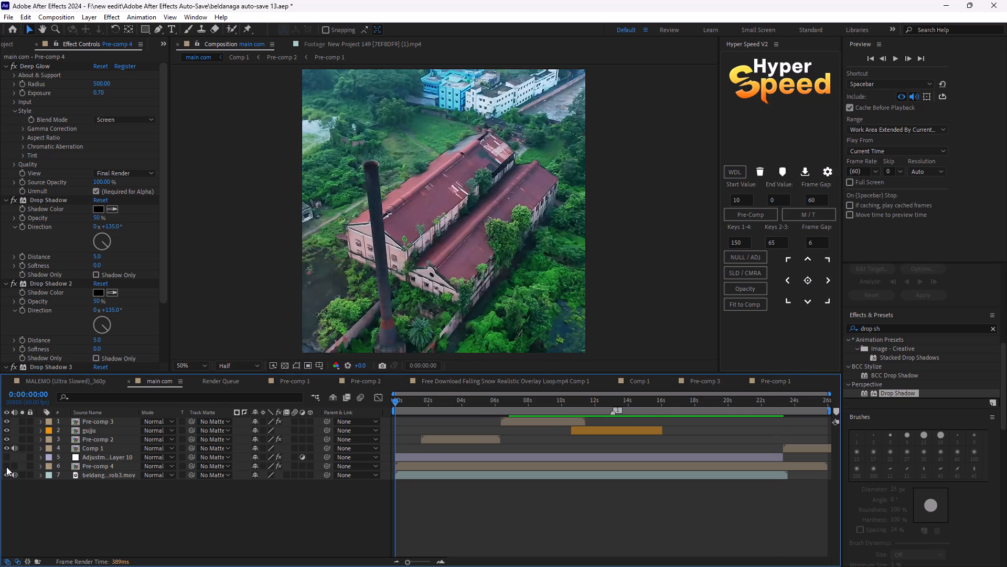
click(6, 467)
click(7, 458)
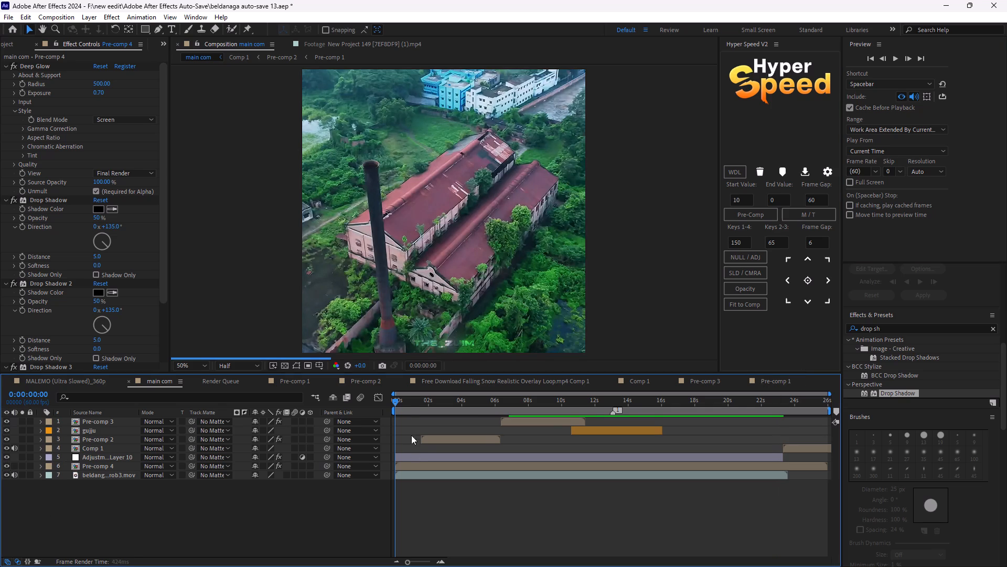
drag(397, 400, 405, 405)
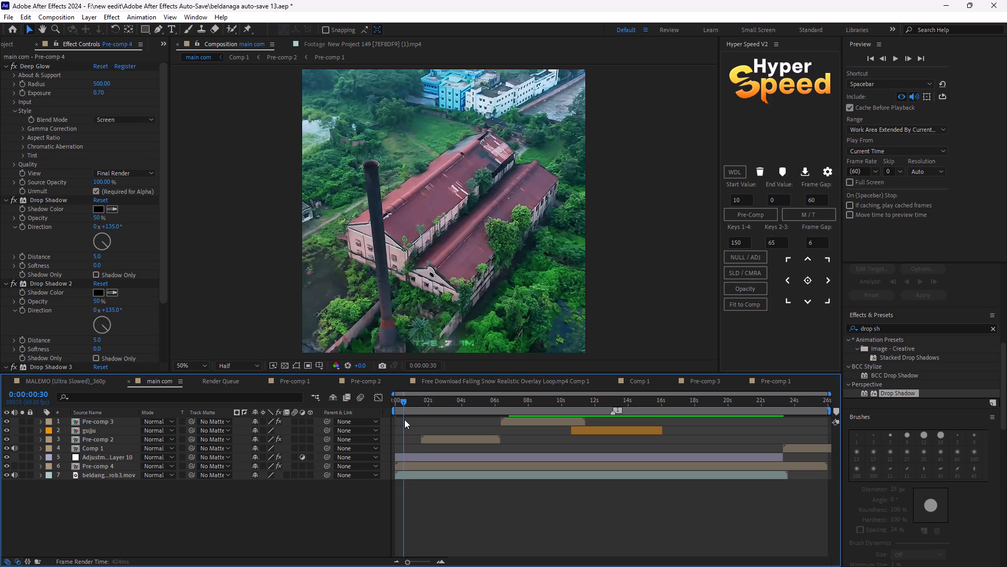
drag(411, 404, 390, 407)
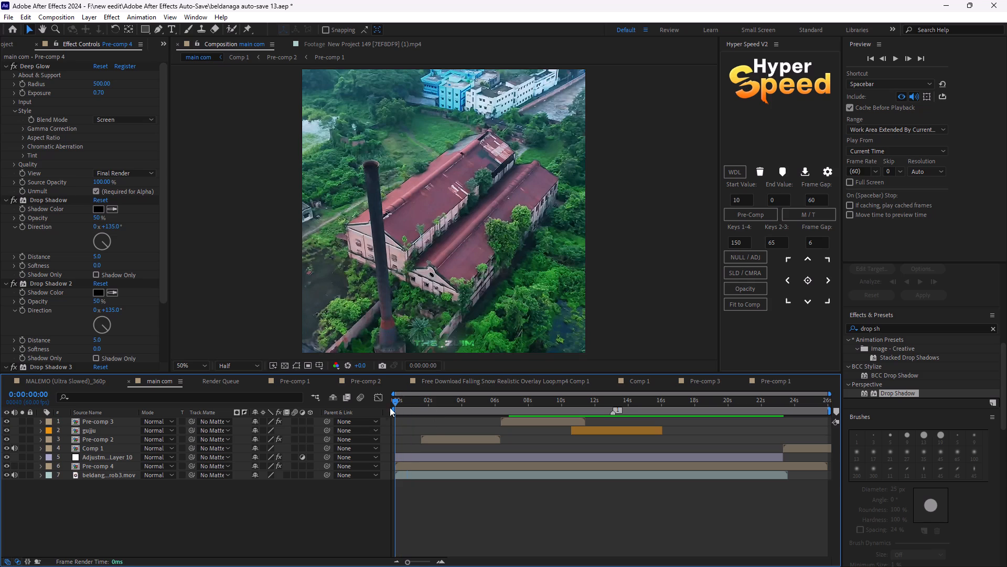
drag(390, 407, 368, 408)
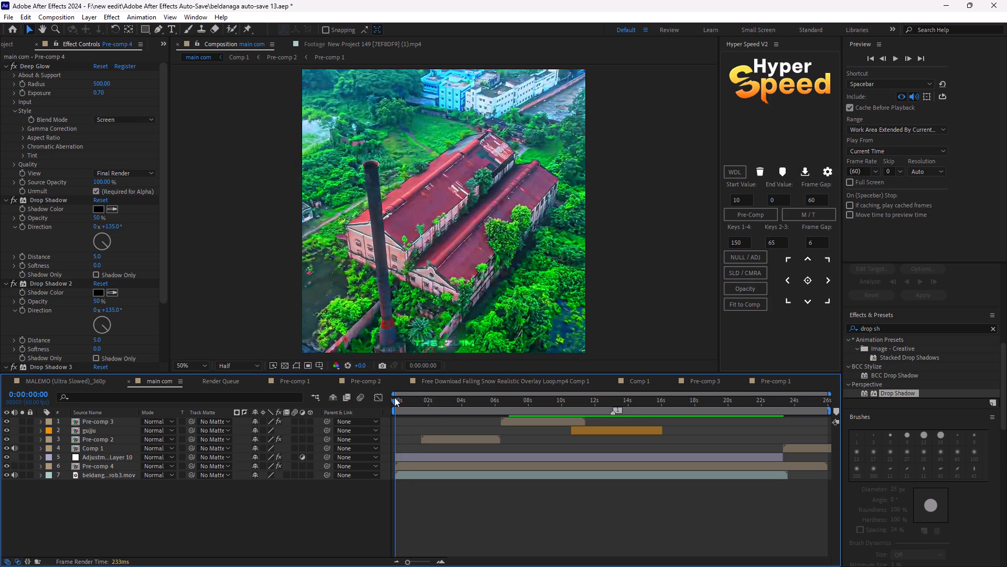
Set the composition preview resolution to Full and view the first frame of main com.
click(245, 369)
click(242, 388)
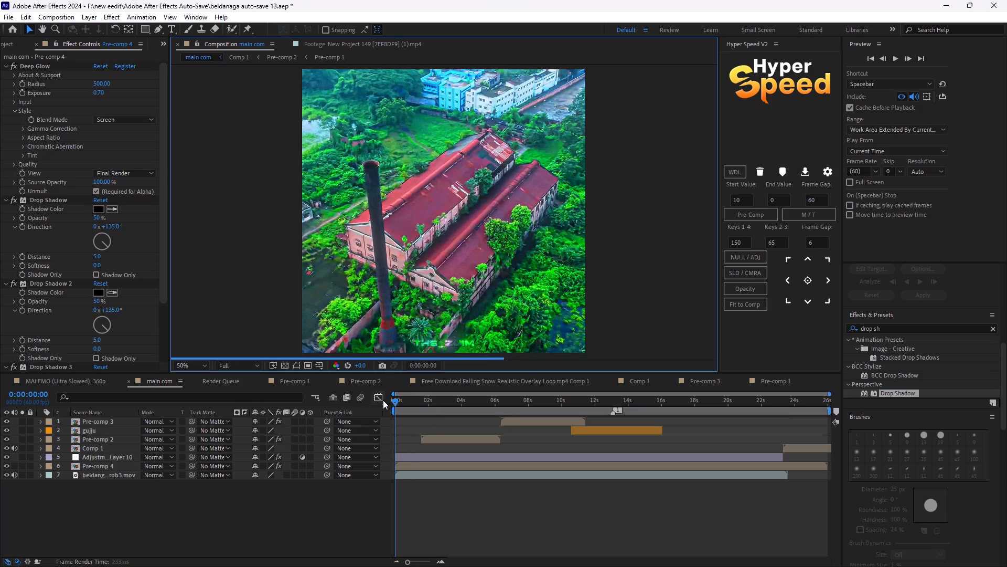
drag(398, 400, 394, 404)
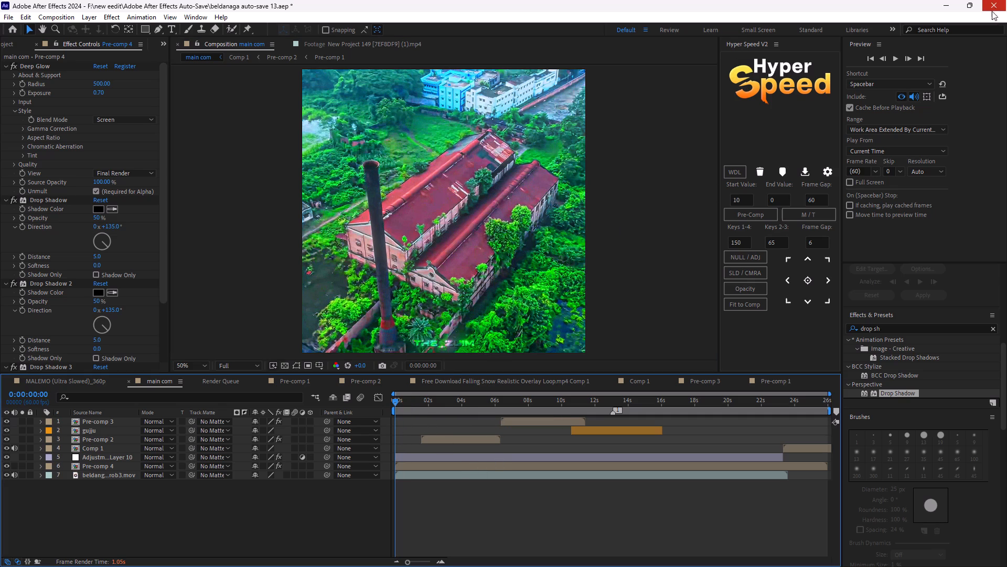
Save the project under its current name.
click(7, 14)
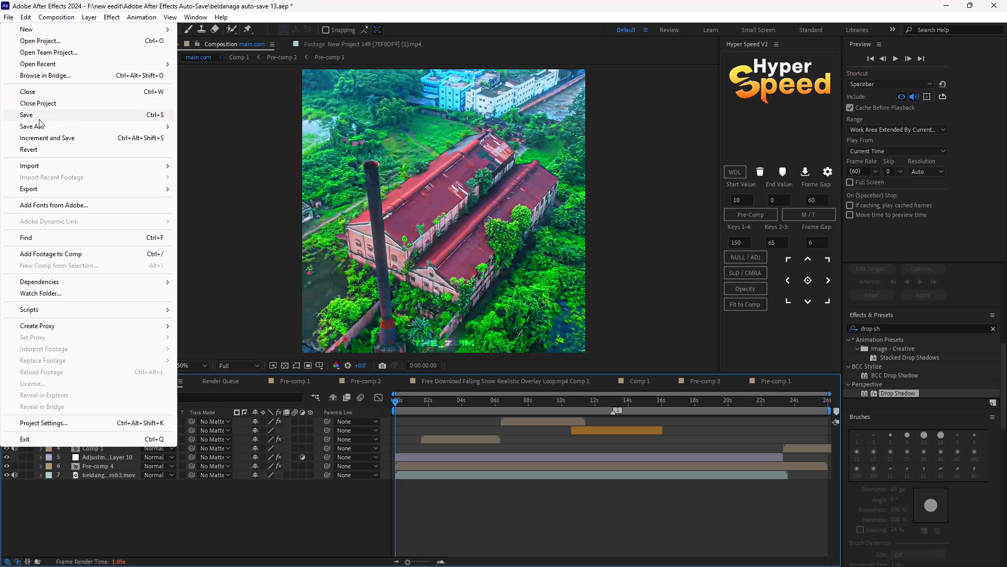
click(39, 119)
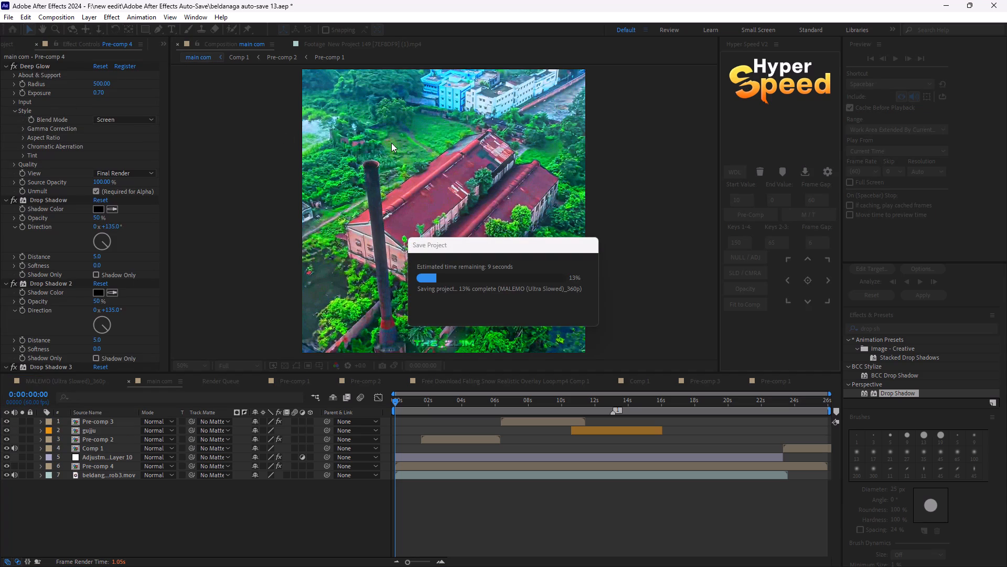
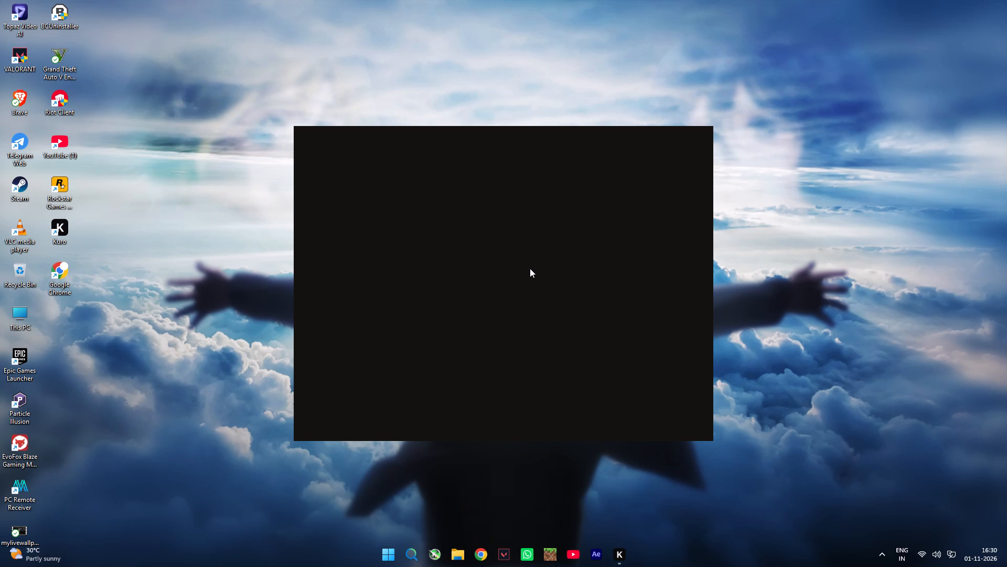
Launch Adobe After Effects.
click(598, 549)
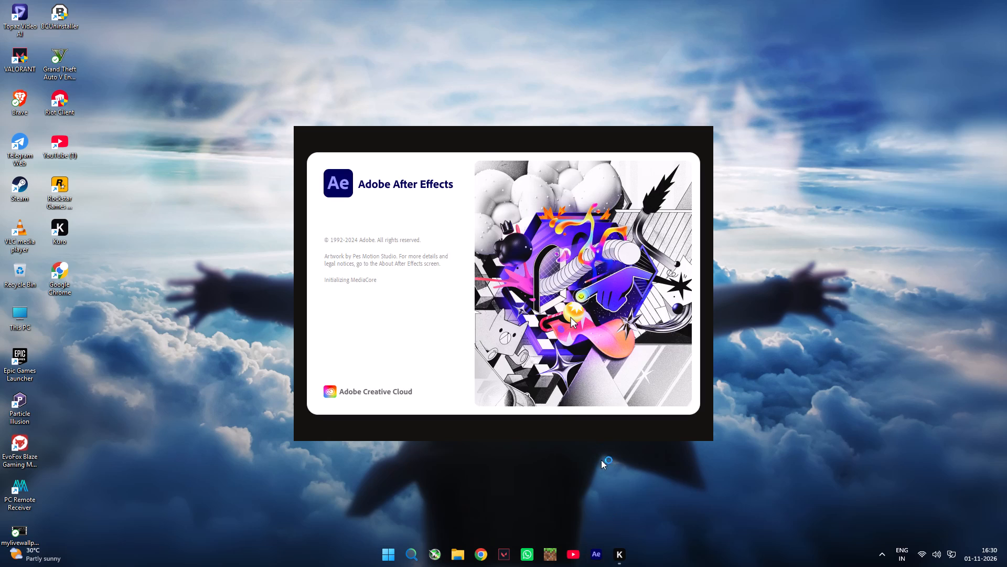
right_drag(802, 388, 802, 401)
click(842, 261)
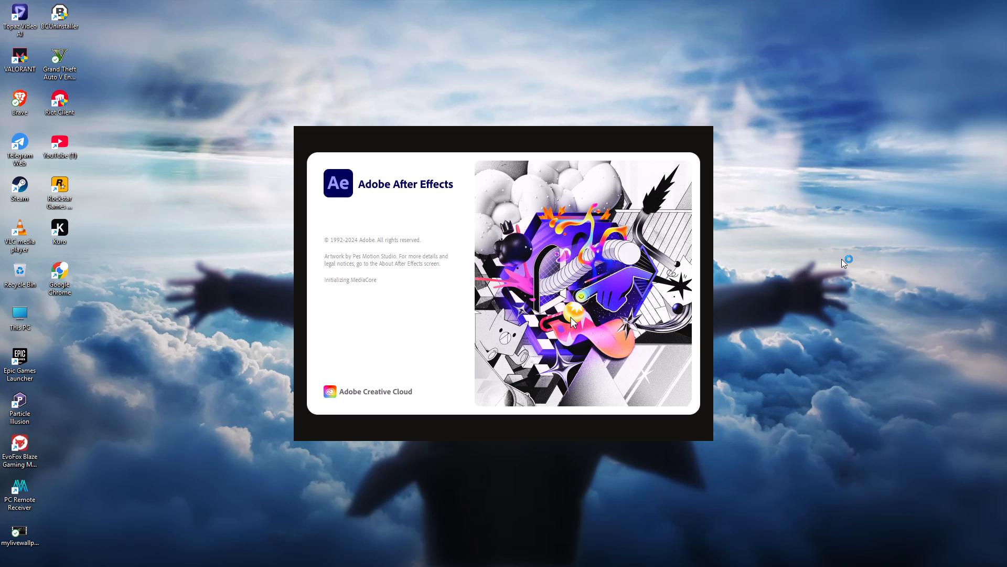
Open the Windows Temp folder and delete everything in it.
key(super+r)
key(Return)
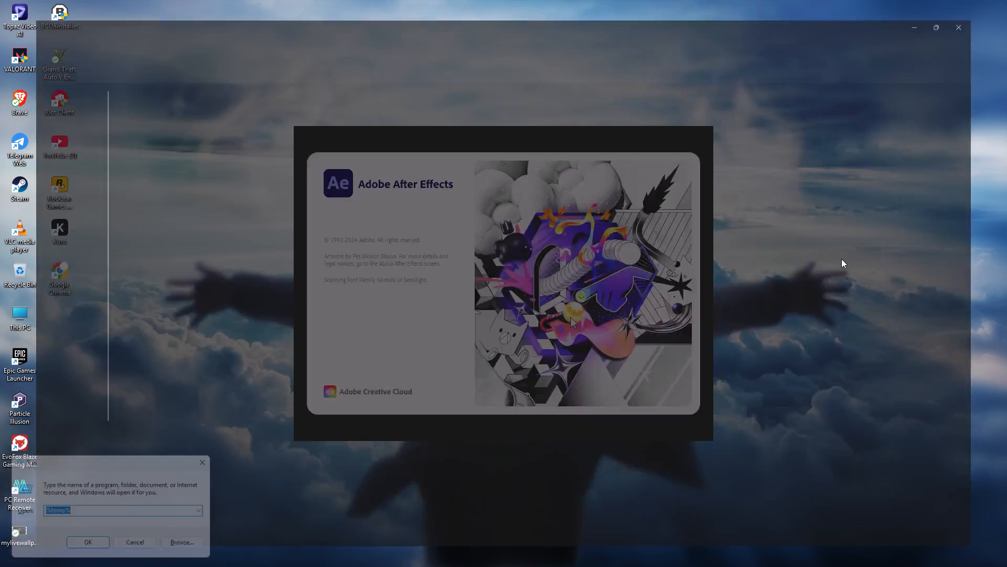
key(ctrl+a)
key(Delete)
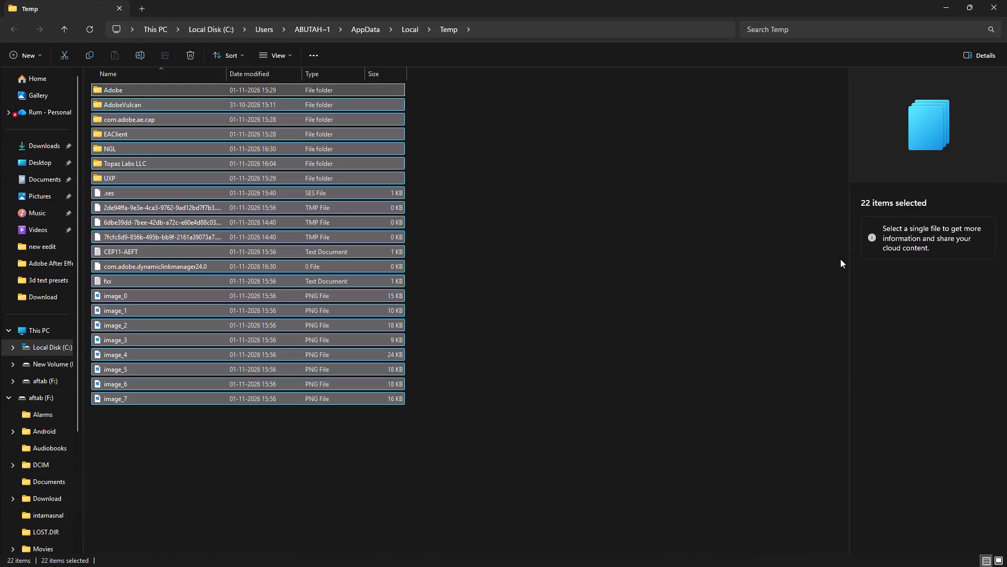
scroll(840, 259, up, 1)
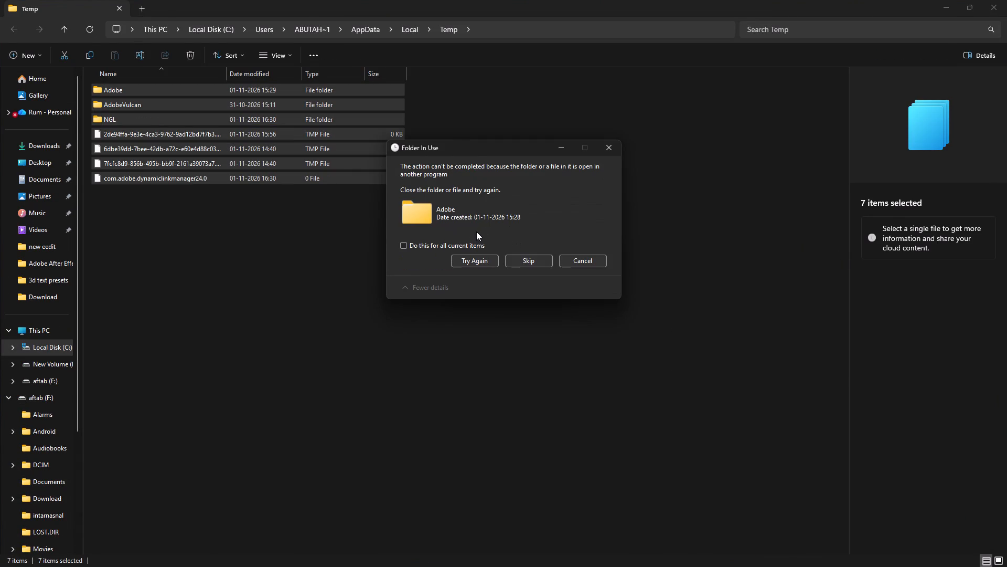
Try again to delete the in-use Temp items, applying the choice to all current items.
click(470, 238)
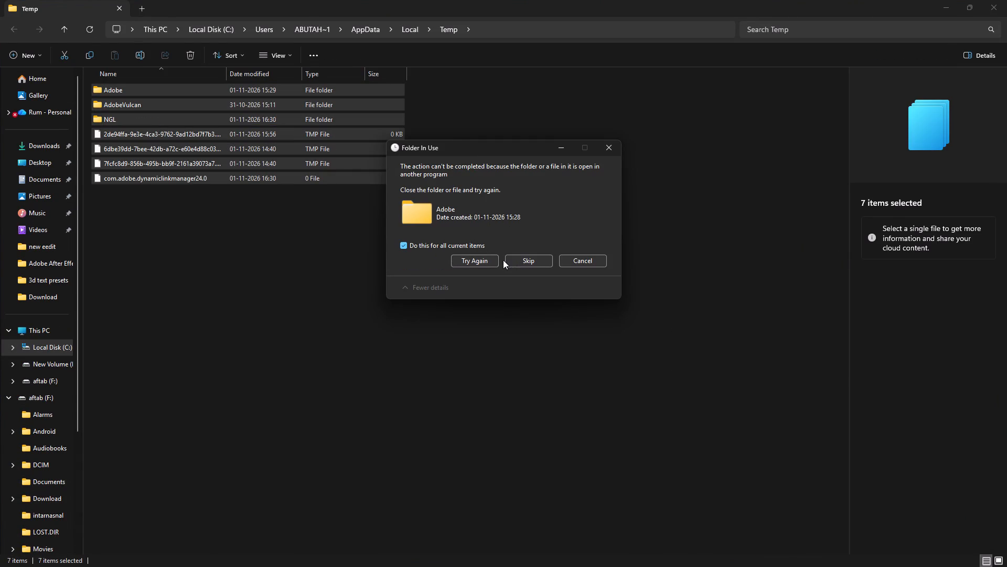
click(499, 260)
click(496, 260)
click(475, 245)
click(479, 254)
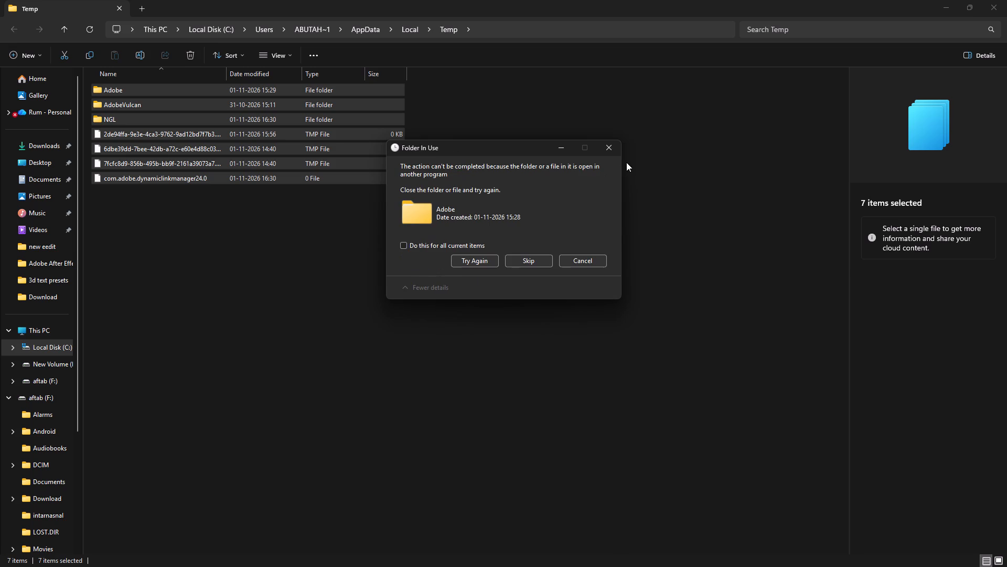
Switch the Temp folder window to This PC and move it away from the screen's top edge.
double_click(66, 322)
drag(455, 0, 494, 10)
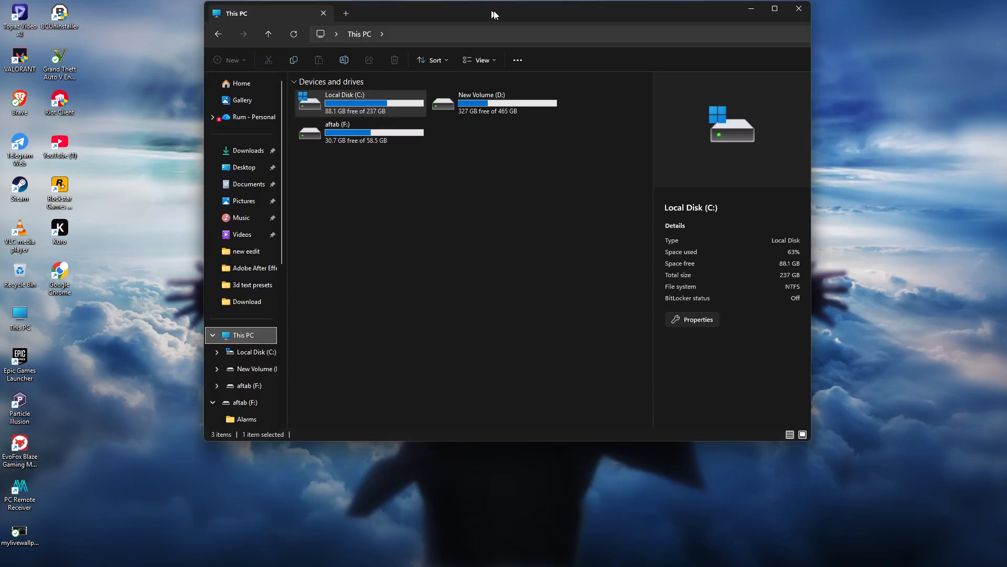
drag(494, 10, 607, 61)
Clear away the This PC window and dismiss the Folder In Use dialog.
click(315, 326)
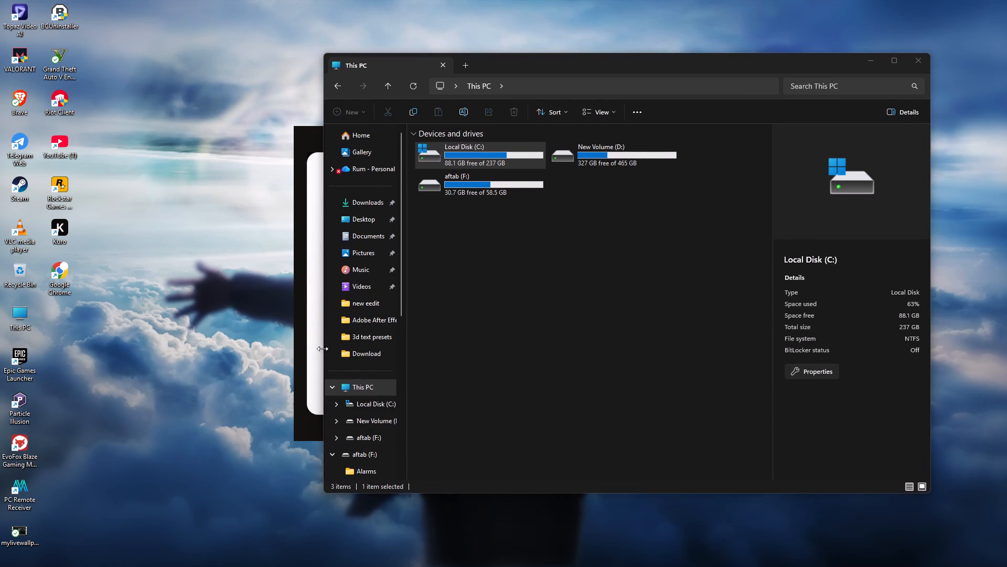
click(604, 555)
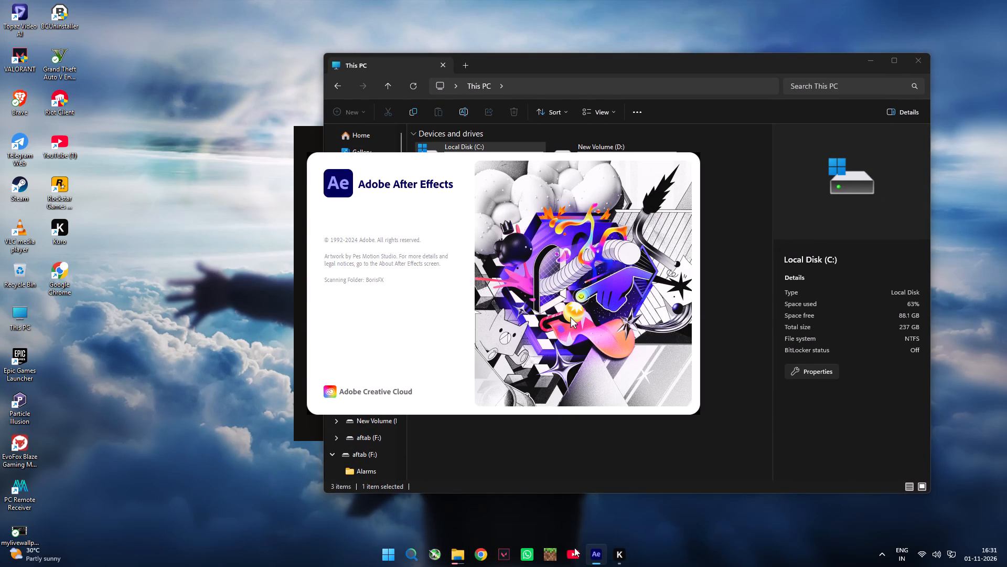
click(463, 561)
click(454, 459)
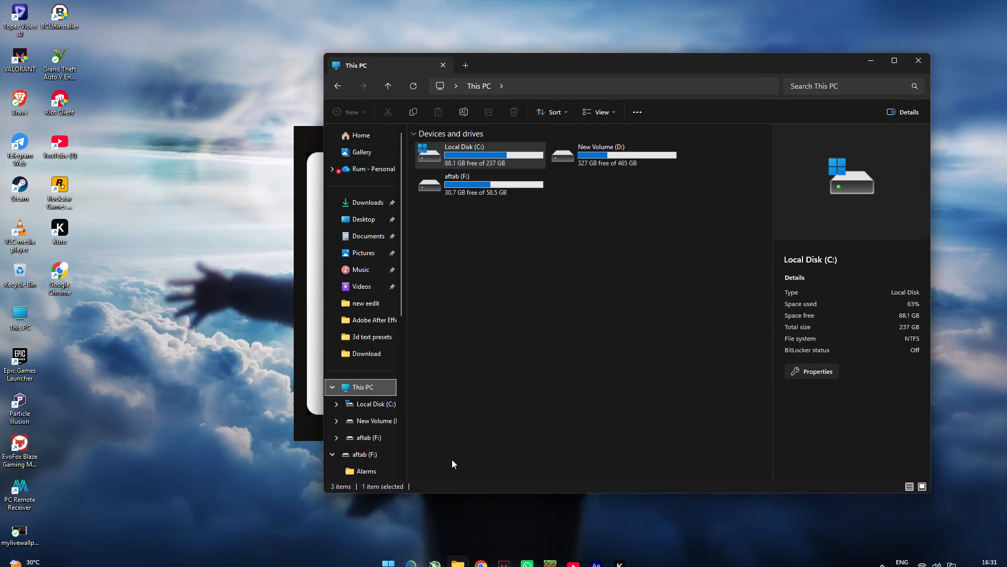
double_click(445, 466)
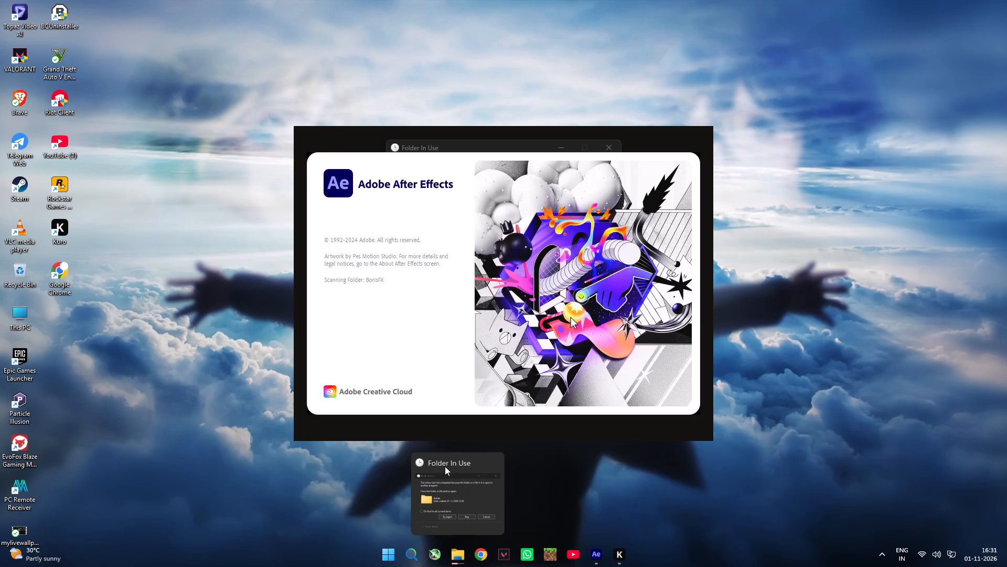
click(601, 141)
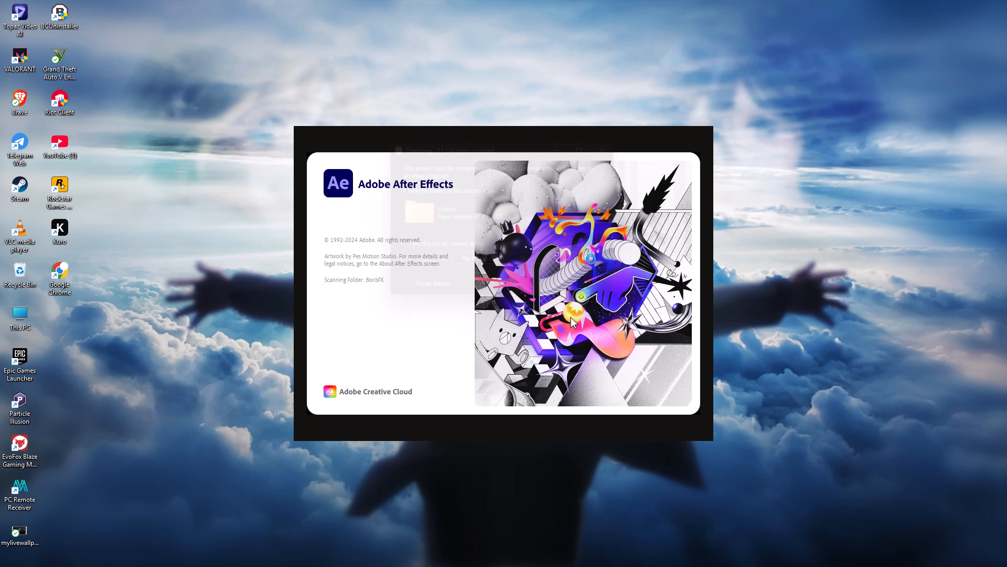
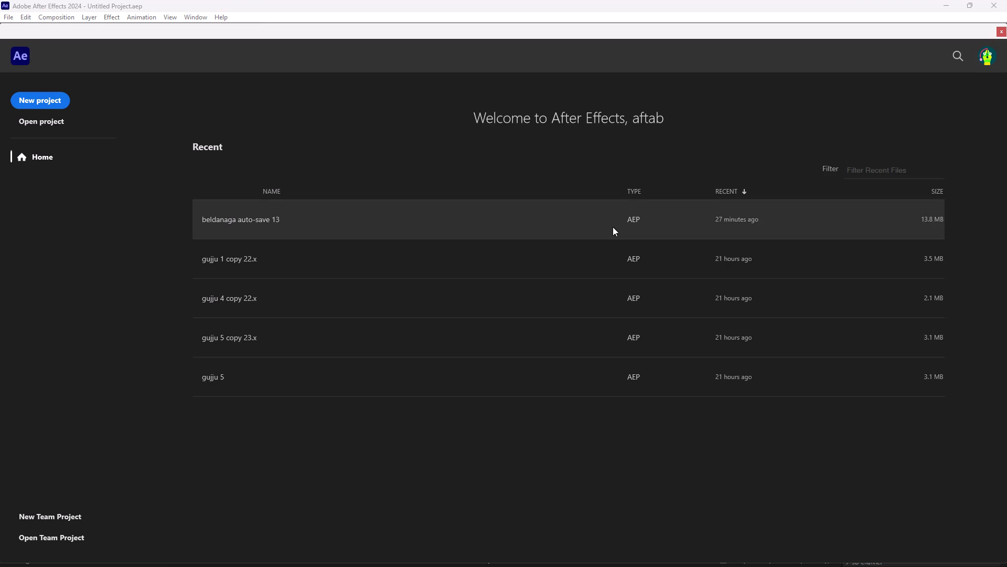
Open the recent project beldanaga auto-save 13.
click(208, 216)
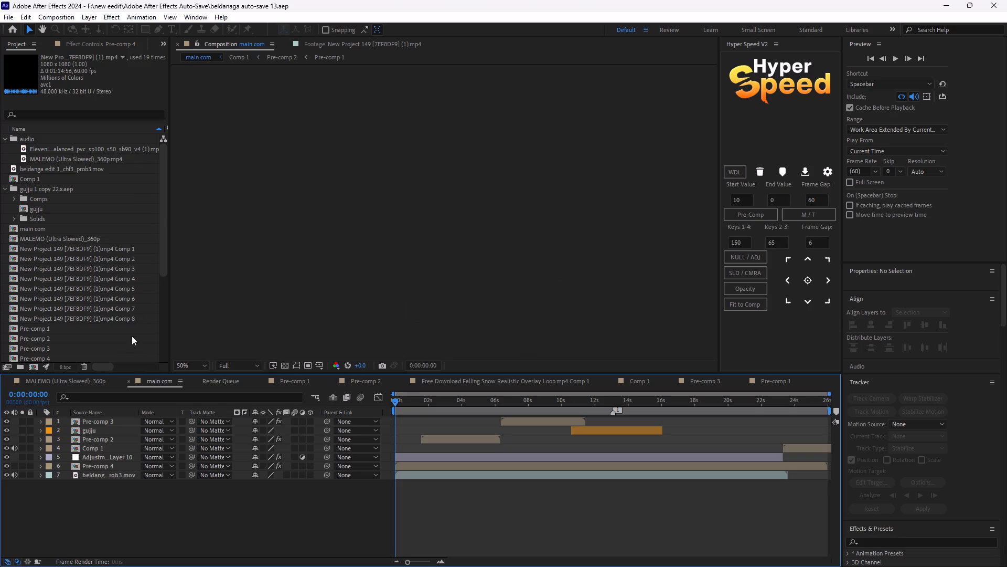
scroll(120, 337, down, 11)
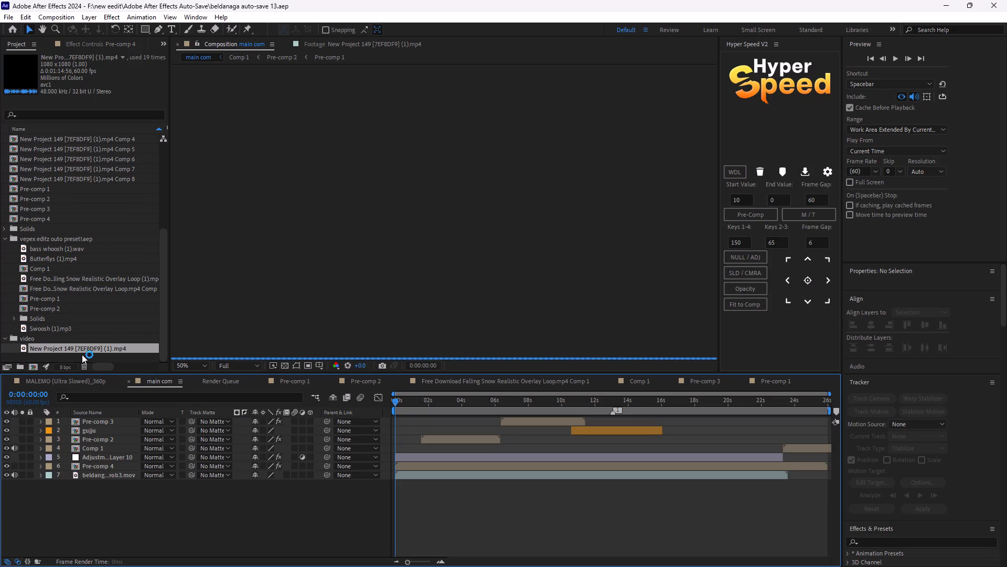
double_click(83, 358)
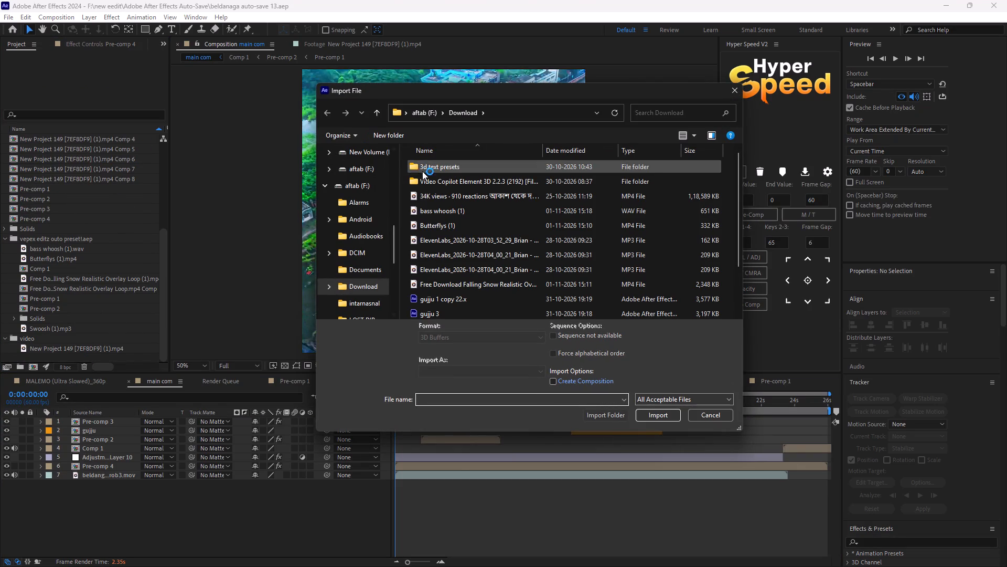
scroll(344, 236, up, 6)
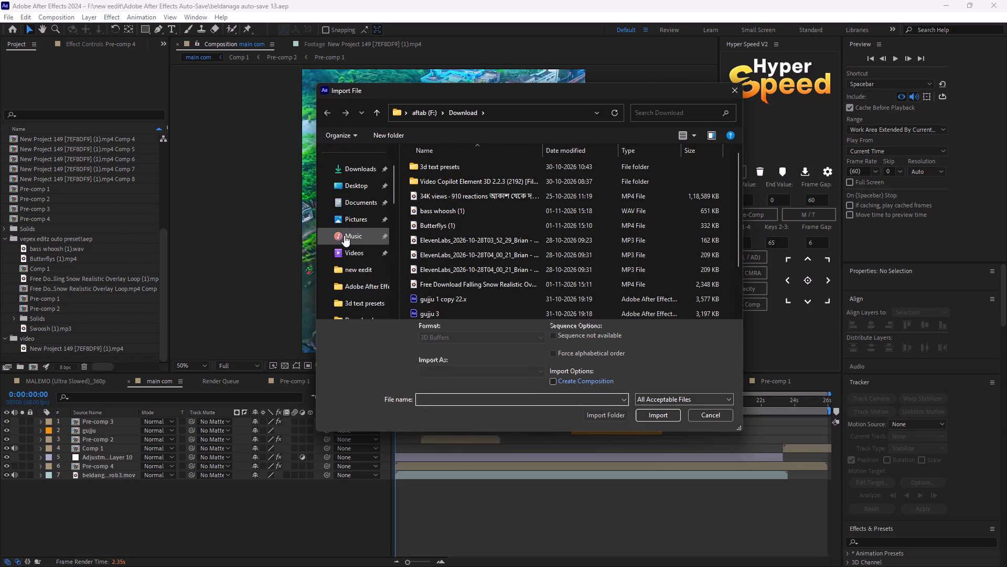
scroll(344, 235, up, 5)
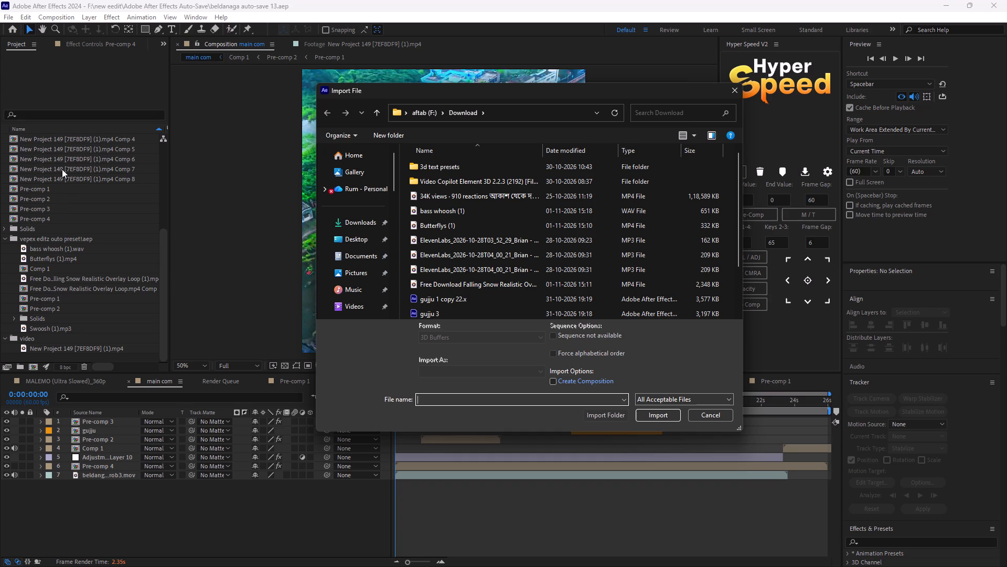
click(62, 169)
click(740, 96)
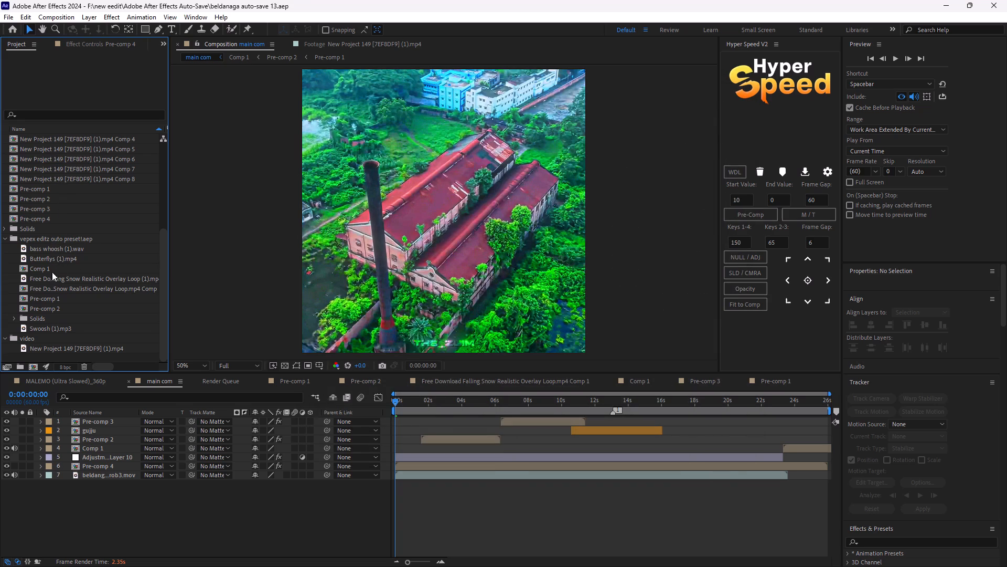
Open the main com composition and look through the project items for the source video clip.
scroll(41, 207, down, 2)
scroll(41, 208, up, 5)
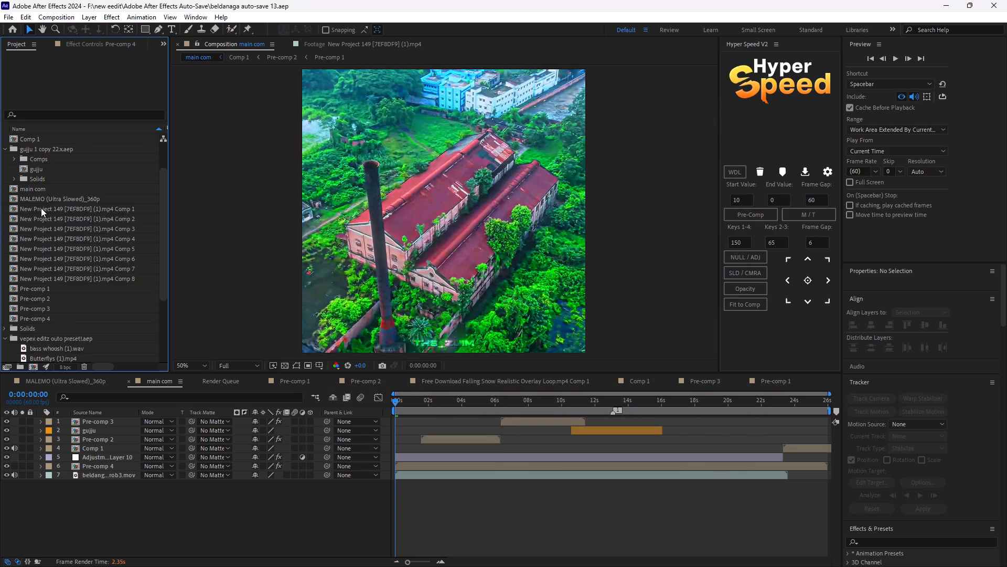
scroll(41, 208, up, 5)
double_click(40, 232)
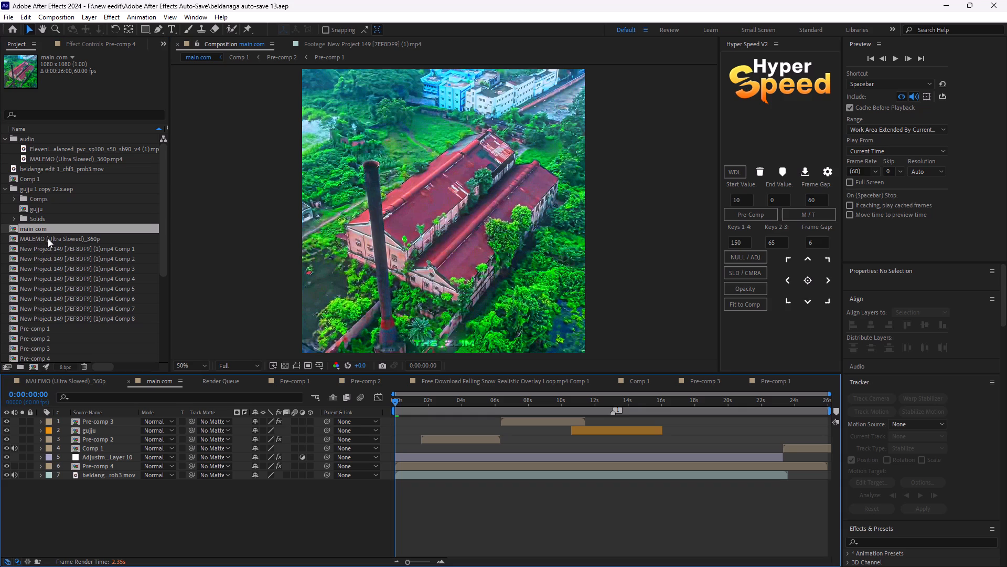
double_click(36, 229)
drag(400, 400, 292, 384)
scroll(45, 229, down, 5)
scroll(61, 273, down, 5)
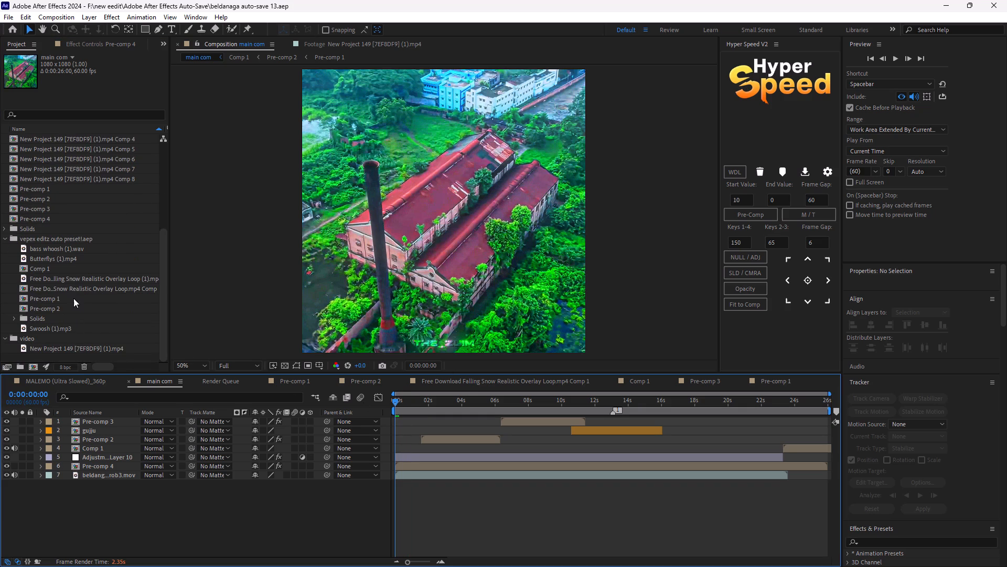
scroll(56, 262, up, 2)
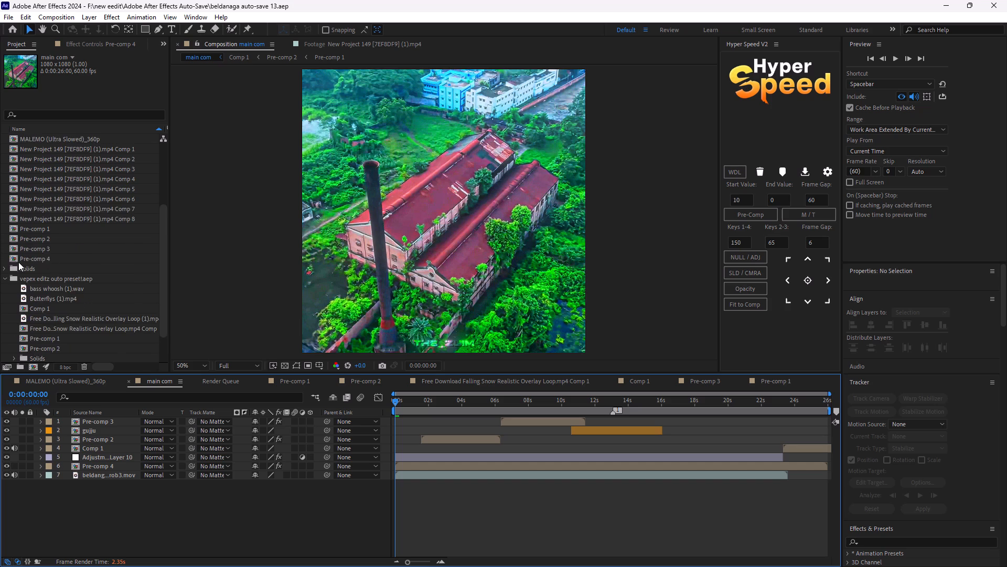
scroll(18, 262, up, 6)
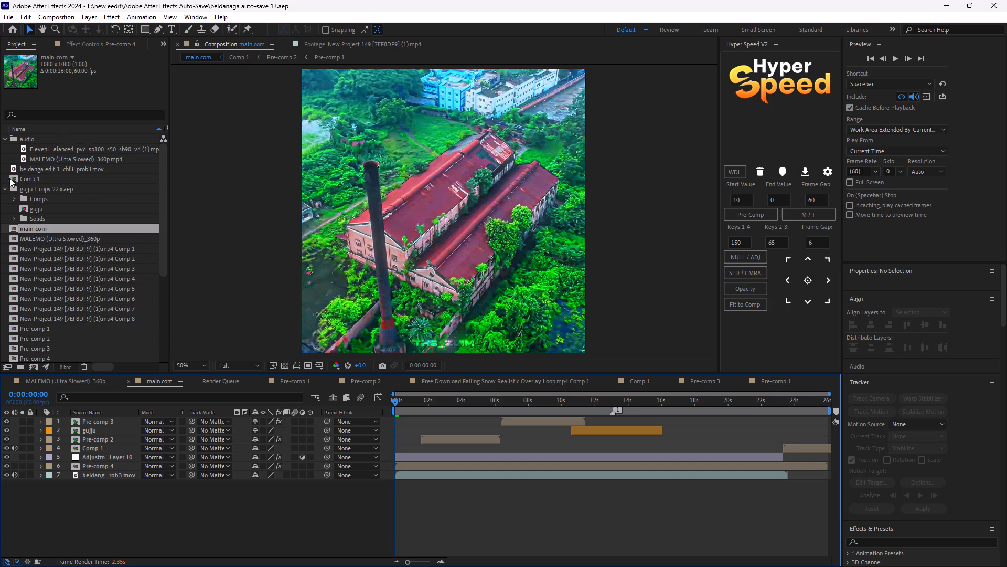
scroll(25, 233, down, 6)
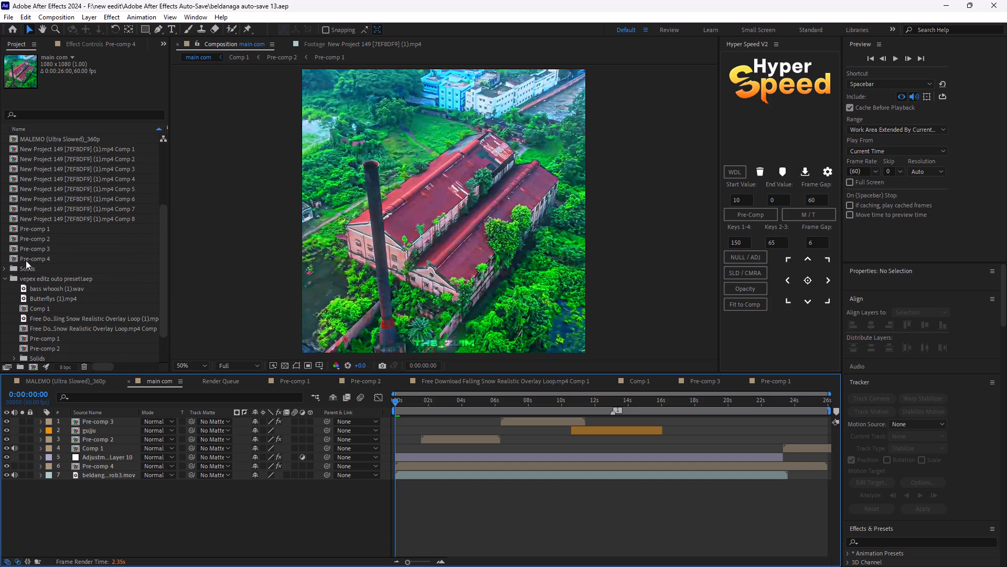
scroll(27, 268, down, 2)
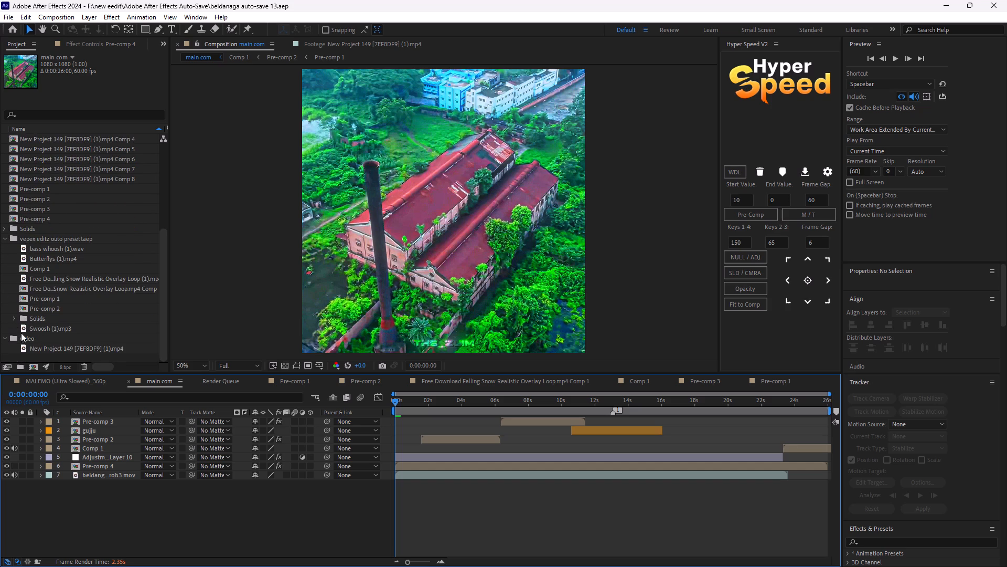
Preview the New Project 149 source clip from the video folder and close its footage viewer.
click(38, 344)
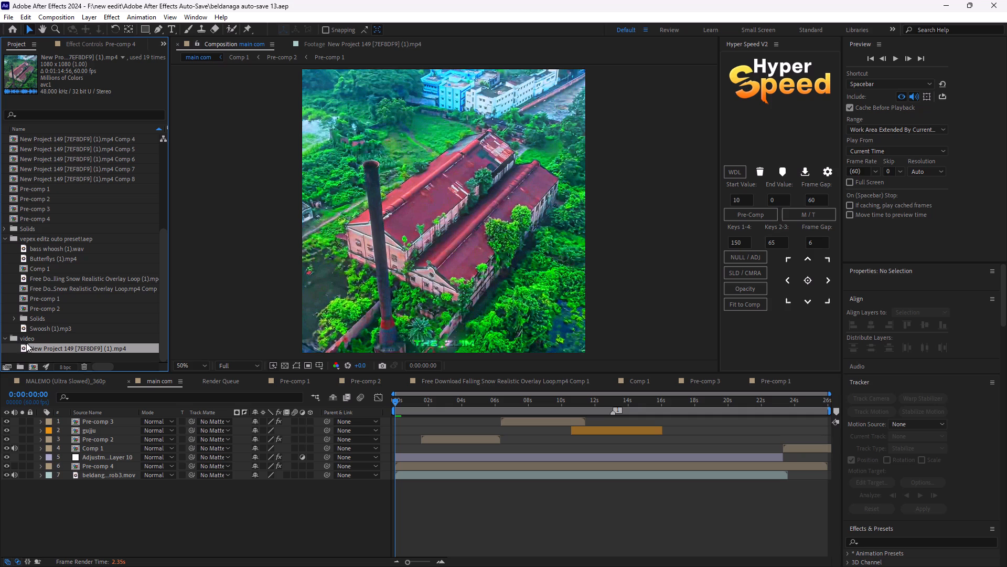
double_click(41, 347)
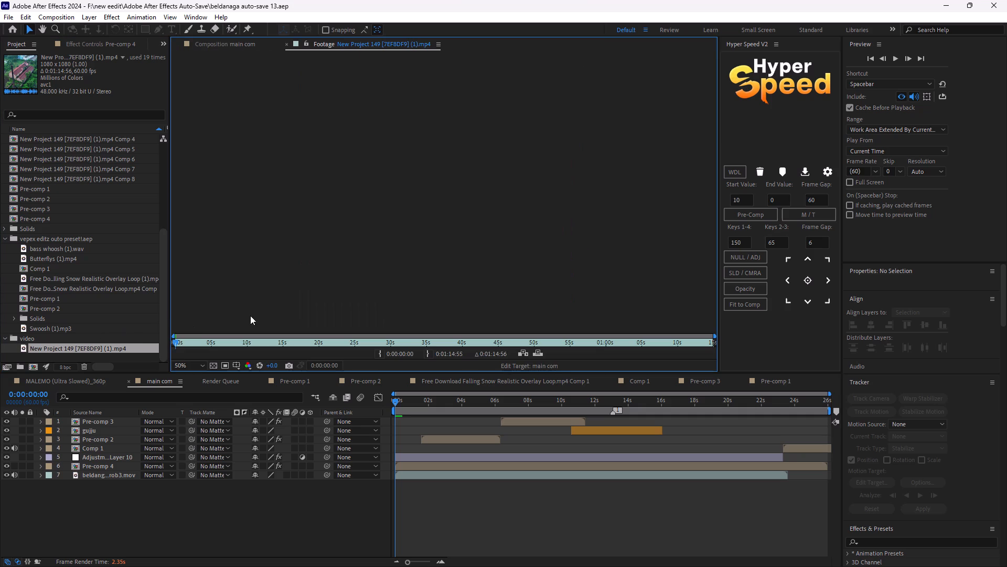
click(260, 267)
key(space)
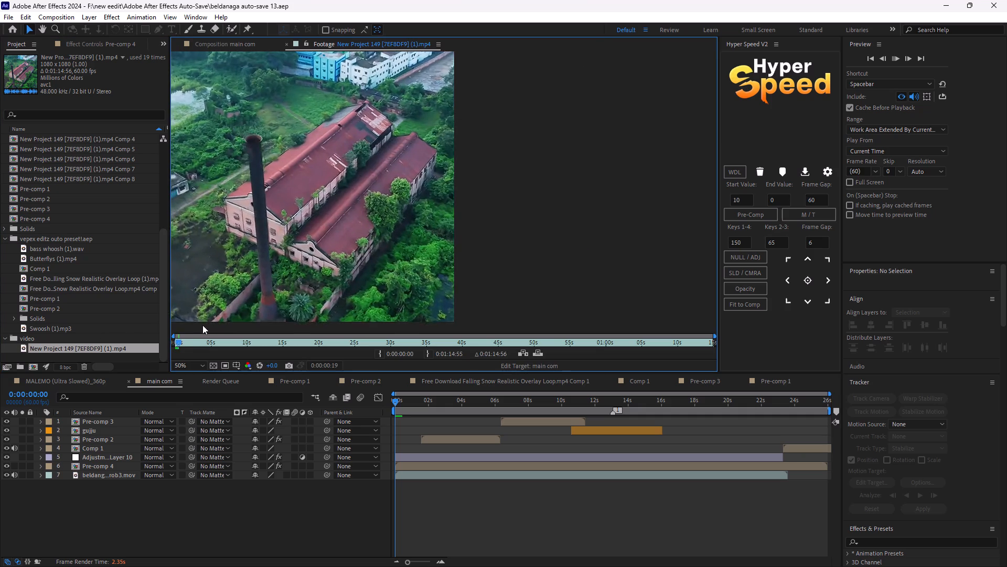
key(space)
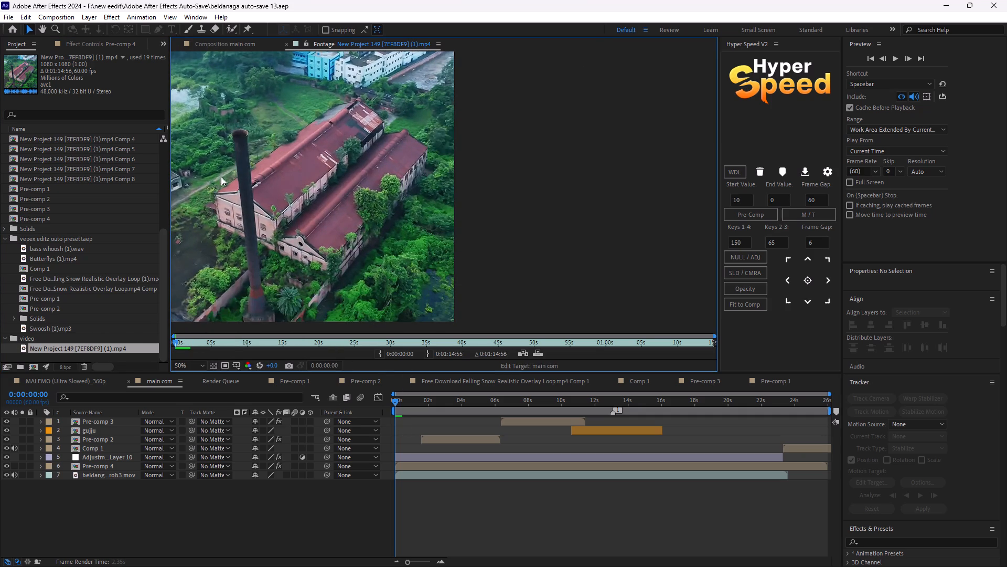
click(288, 43)
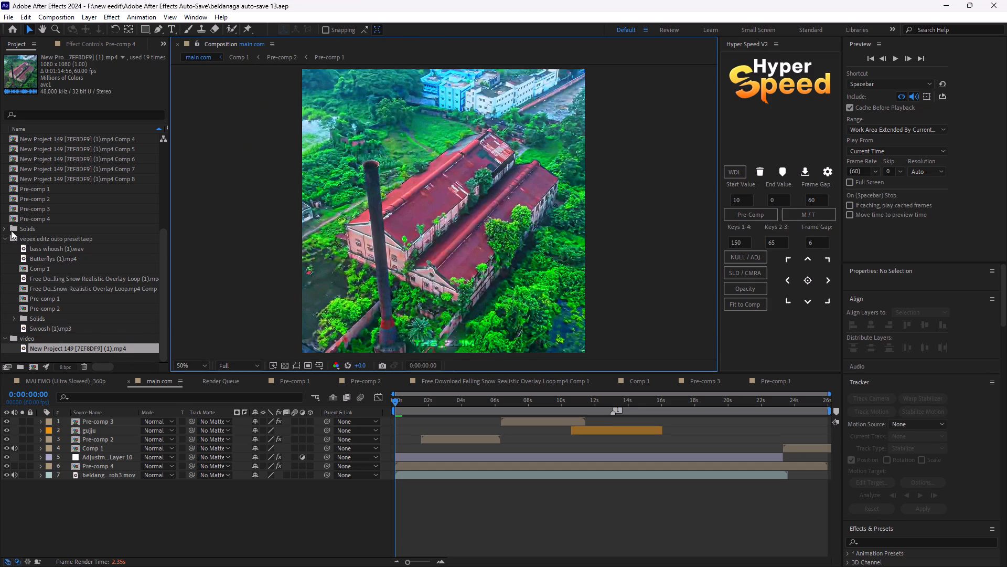
Look through the project's video and preset solids folders and remaining items for the Beldanga edit footage.
scroll(23, 317, down, 1)
click(5, 338)
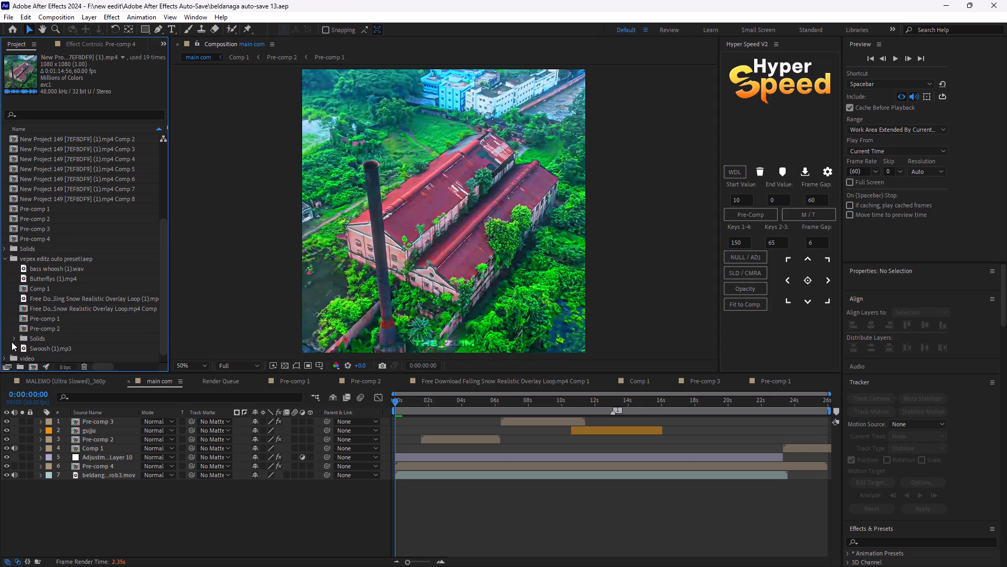
click(13, 339)
click(13, 259)
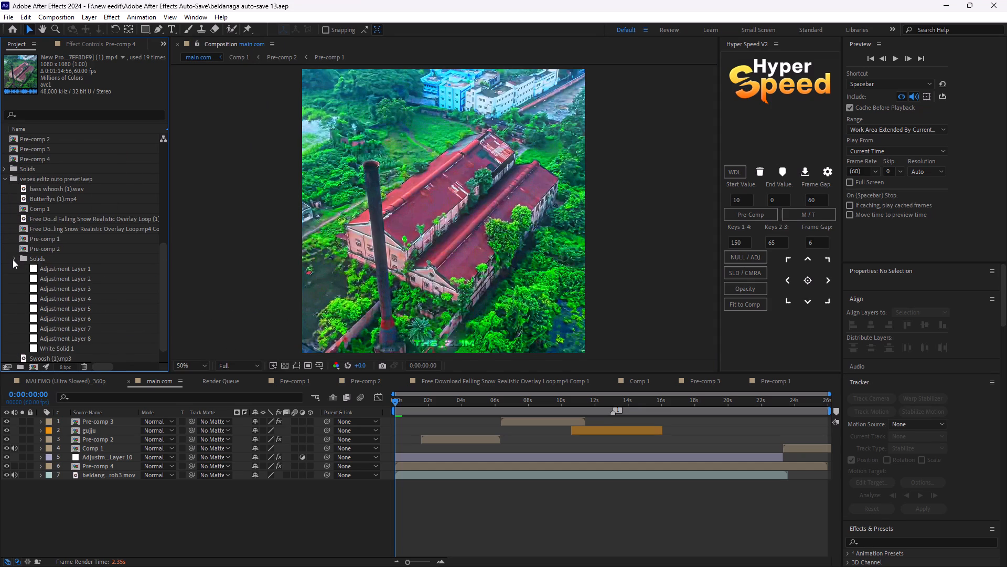
scroll(16, 272, up, 2)
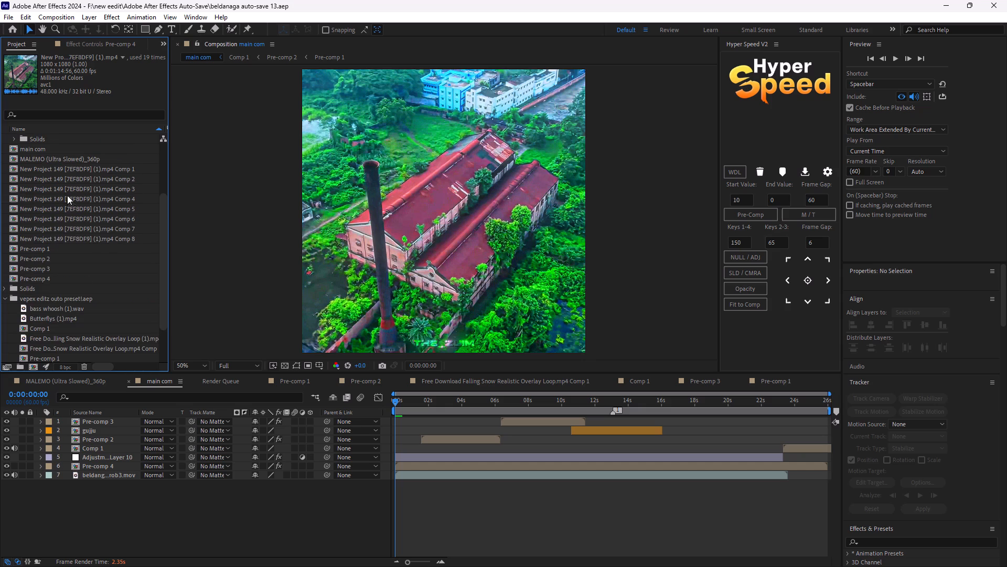
scroll(76, 175, up, 2)
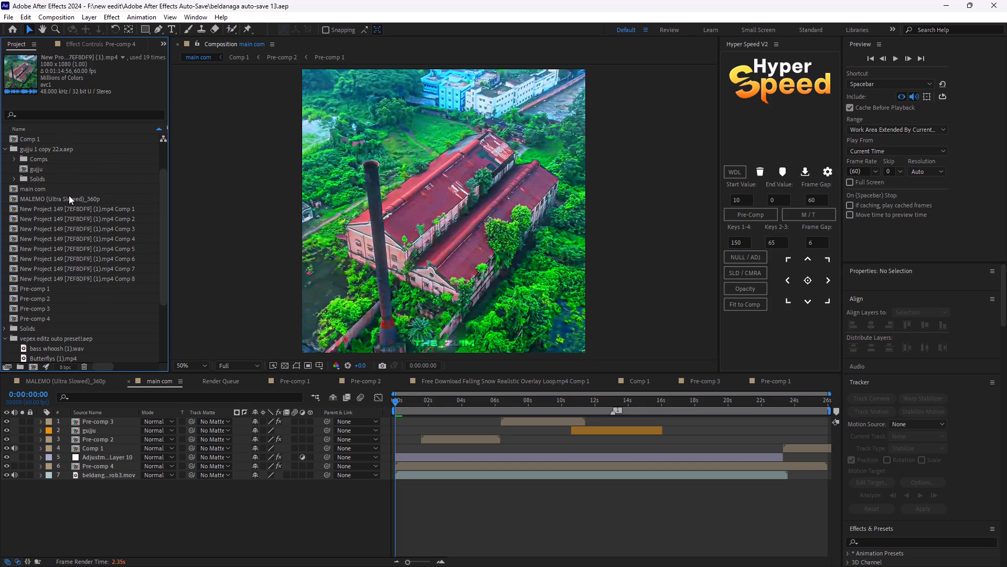
scroll(49, 187, up, 5)
scroll(93, 234, down, 4)
scroll(94, 237, up, 5)
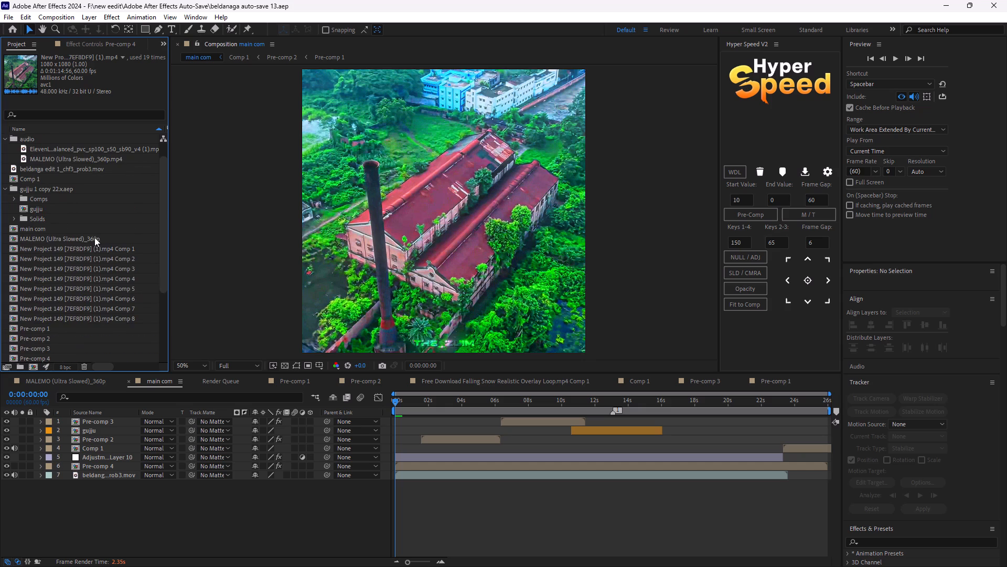
Open the beldanga edit 1_chf3_prob3.mov footage for viewing.
double_click(75, 172)
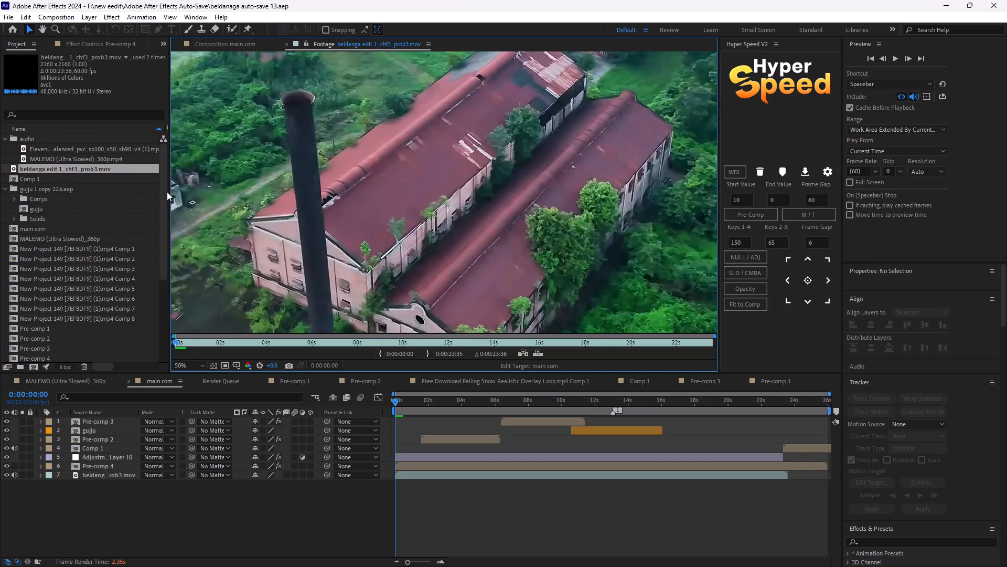
double_click(103, 169)
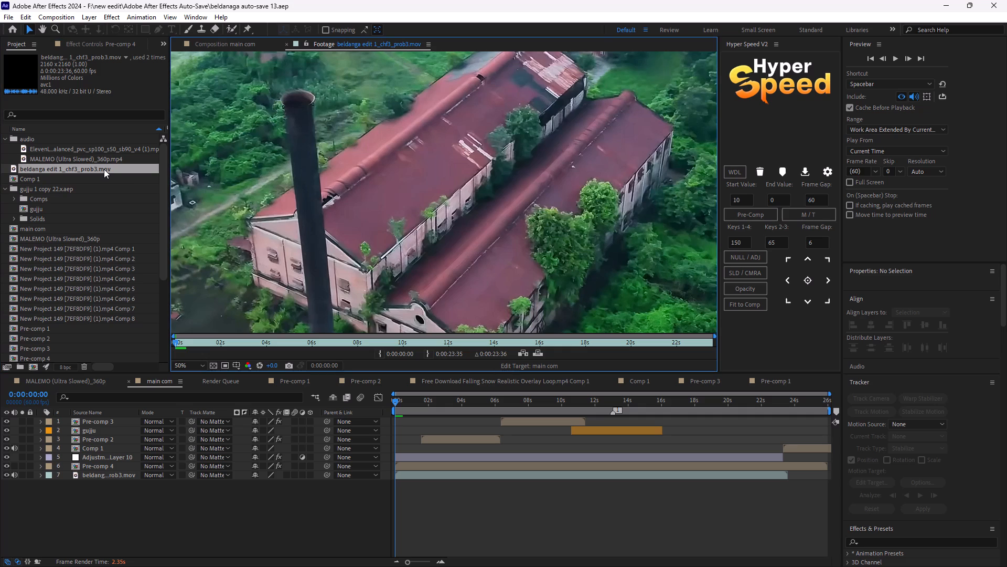
right_click(104, 169)
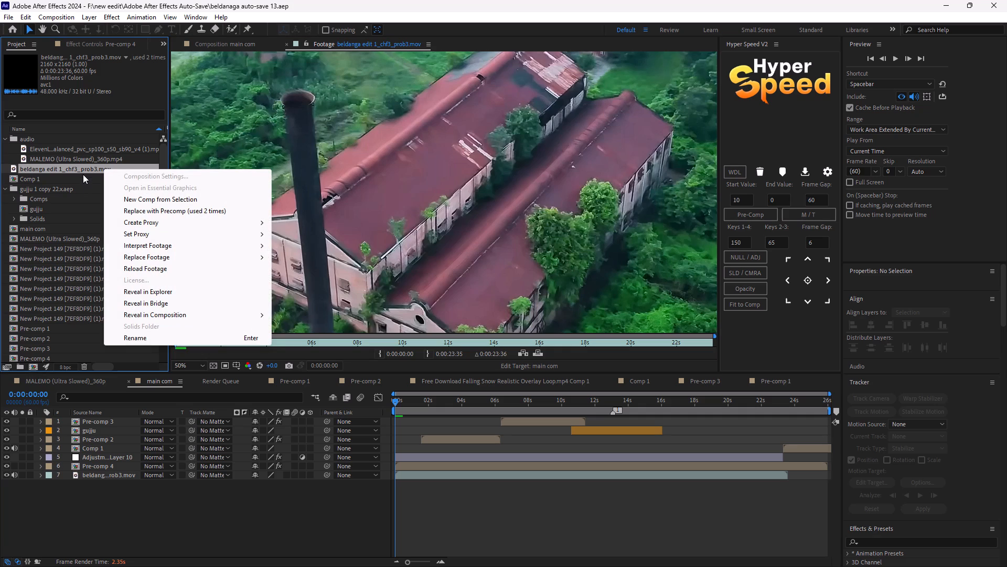
triple_click(83, 171)
click(83, 171)
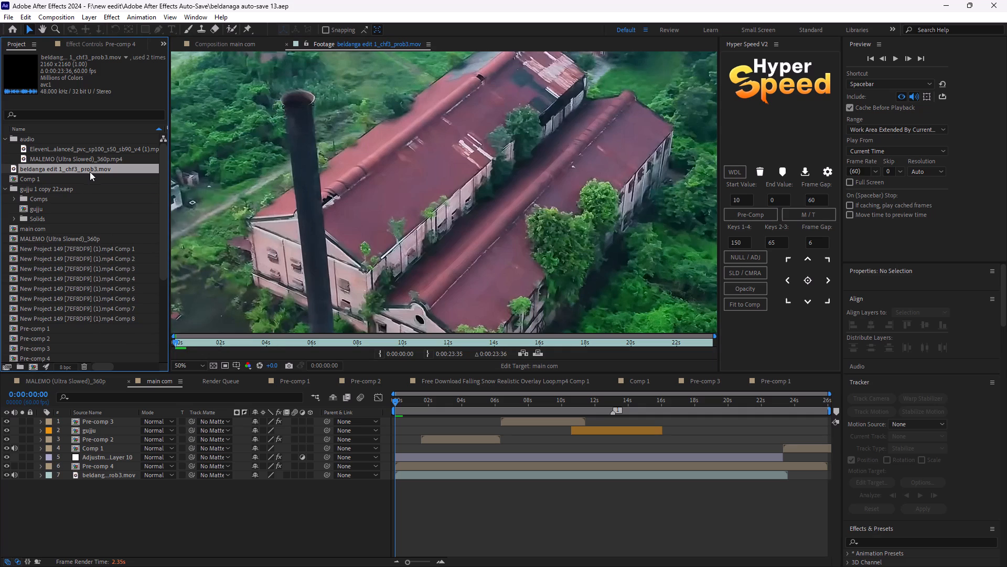
Replace the beldanga edit 1_chf3_prob3.mov footage with the file beldanga edit 1_chf3_prob3_prob3 from Downloads.
right_click(76, 171)
scroll(67, 188, down, 2)
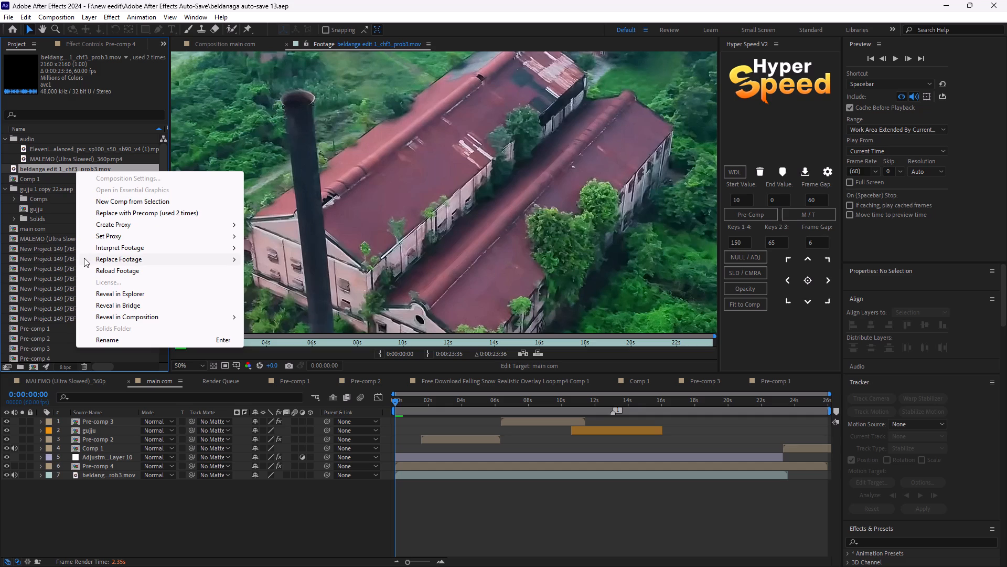
click(91, 259)
click(275, 260)
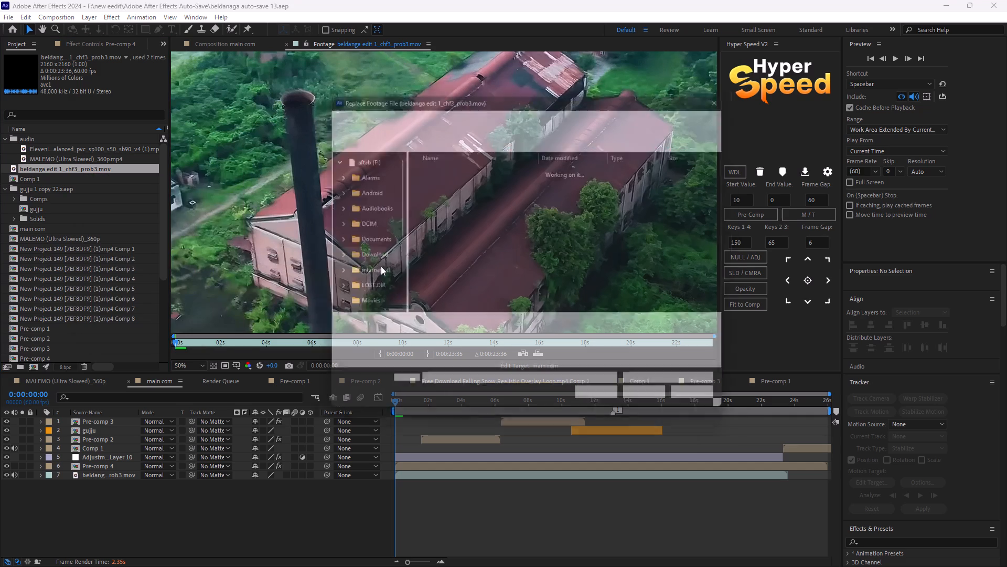
scroll(339, 195, up, 5)
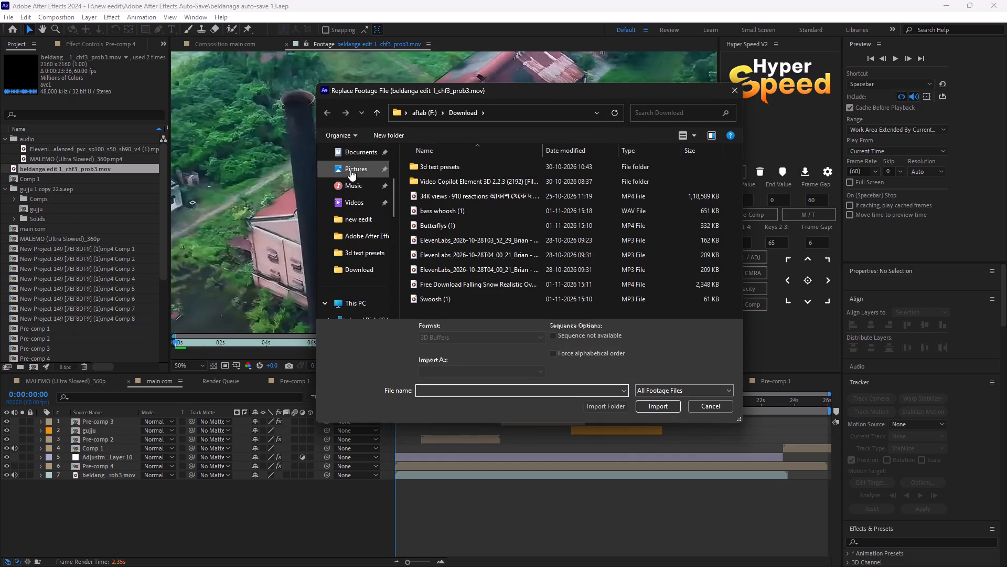
scroll(350, 169, up, 4)
click(356, 217)
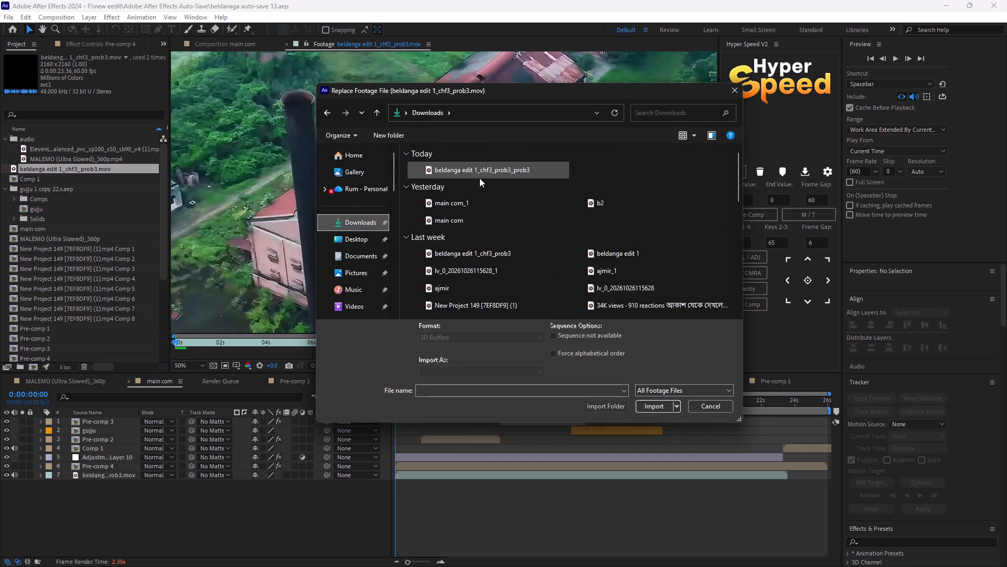
double_click(479, 178)
Fit the replacement footage to a 25% view and play it back to check it.
scroll(459, 249, down, 4)
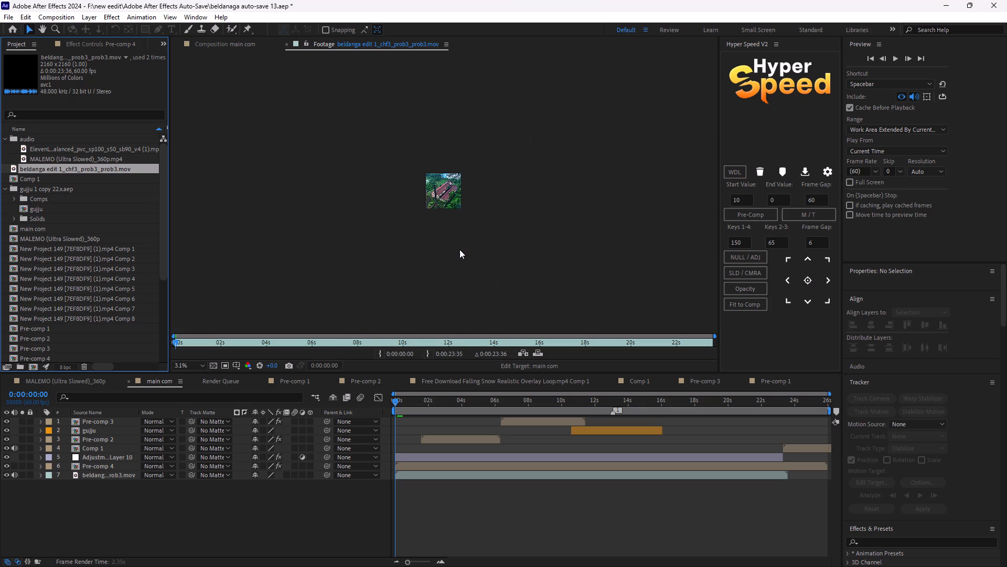
scroll(459, 249, up, 3)
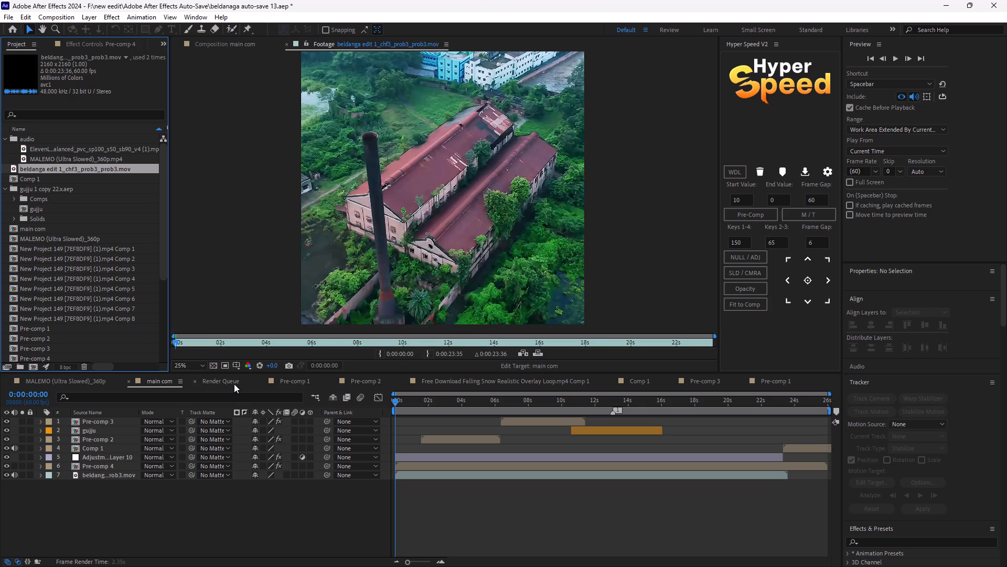
key(space)
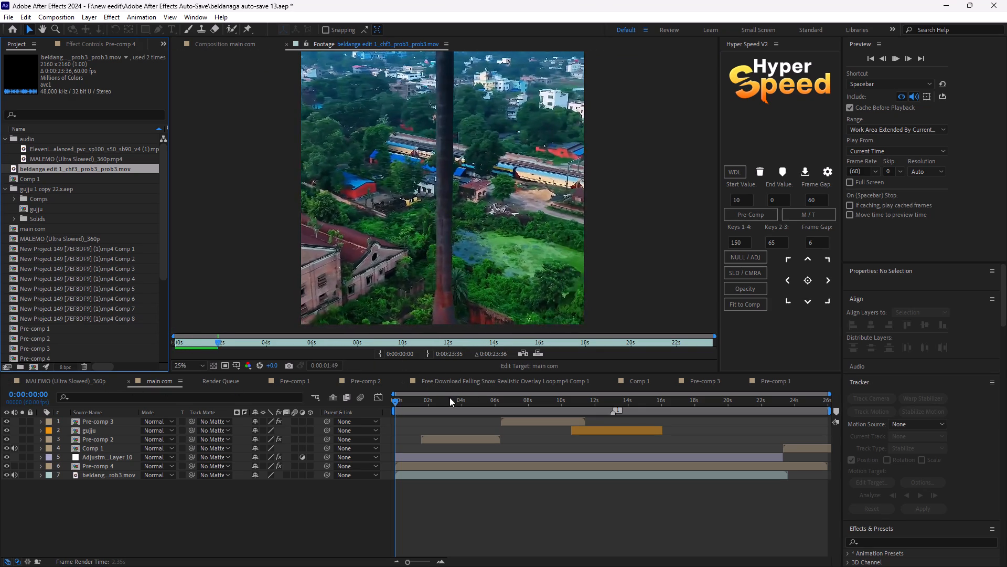
click(282, 46)
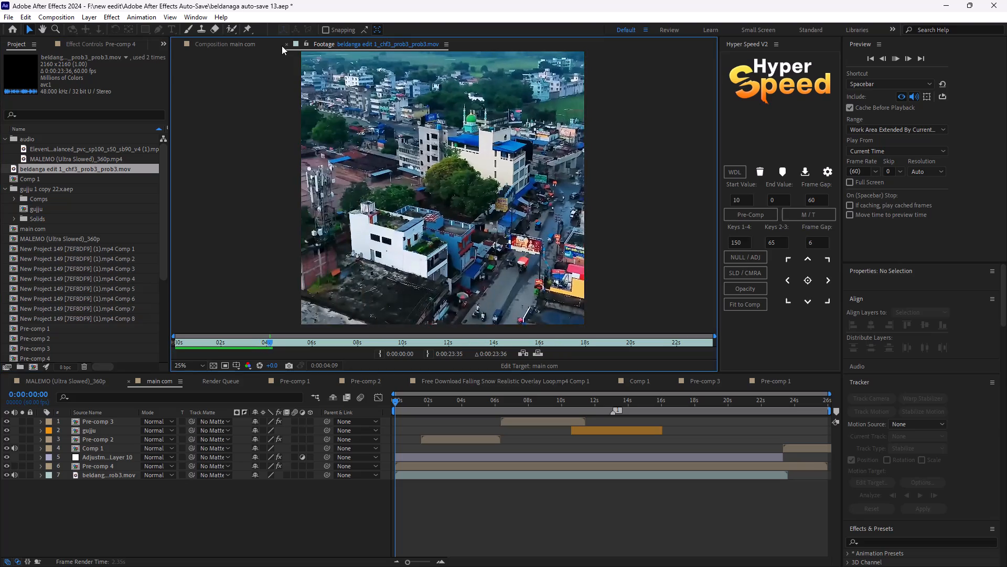
Close the footage view to return to the main com composition and briefly preview it.
click(288, 40)
key(space)
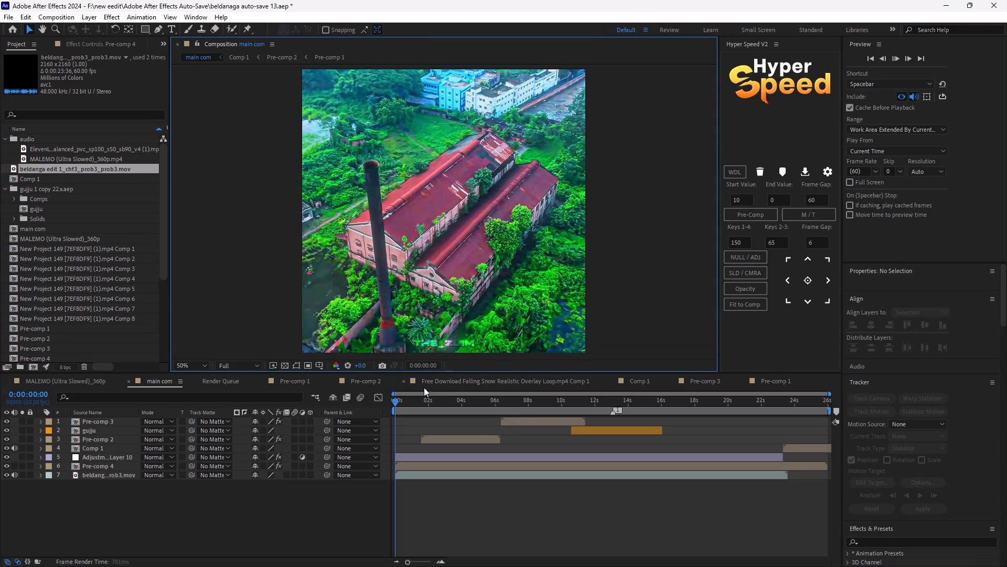
key(space)
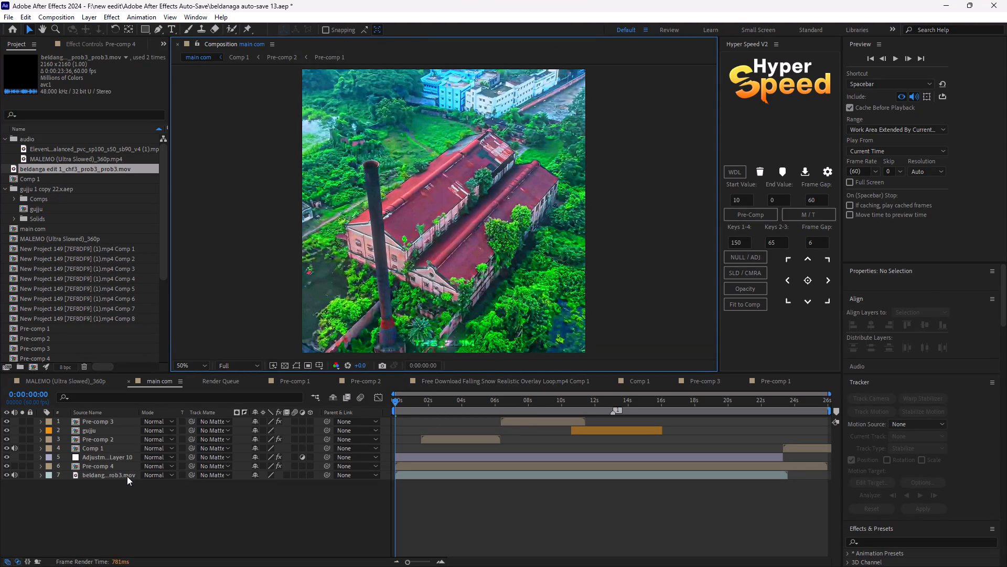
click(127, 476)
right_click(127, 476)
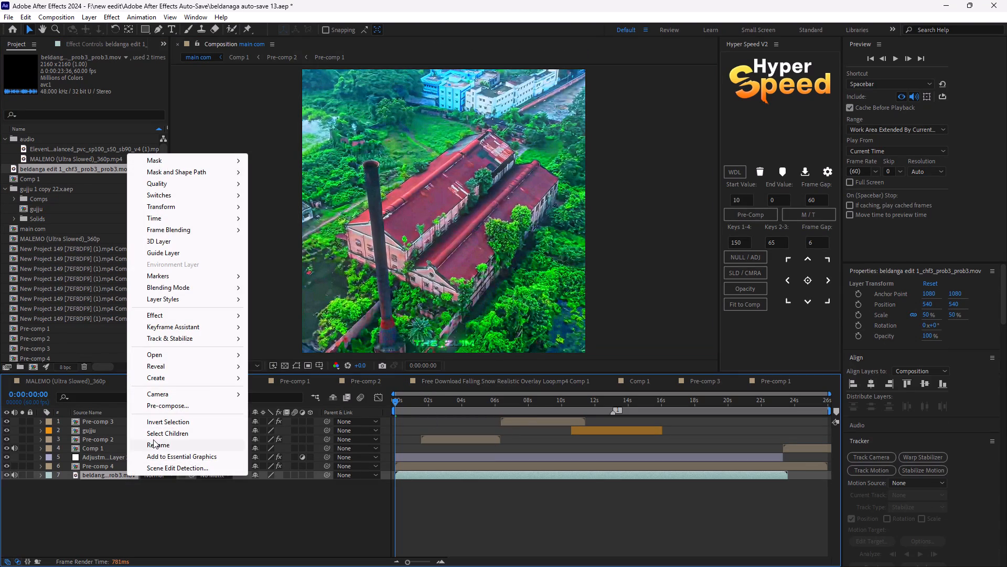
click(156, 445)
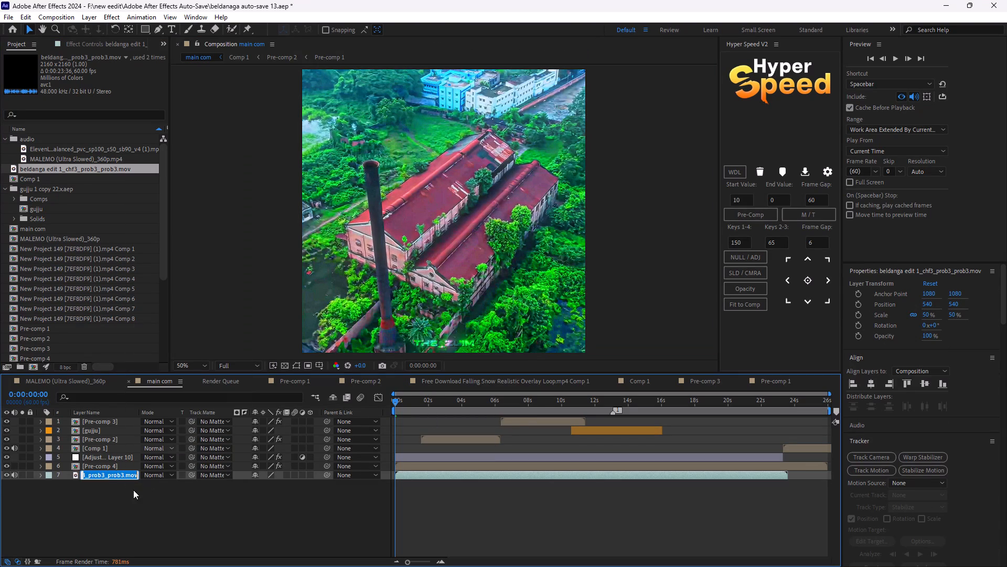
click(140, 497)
At 0:00:01:35, toggle the visibility of Pre-comp 4 and Adjustment Layer 10 off and on to compare the picture.
drag(410, 401, 421, 403)
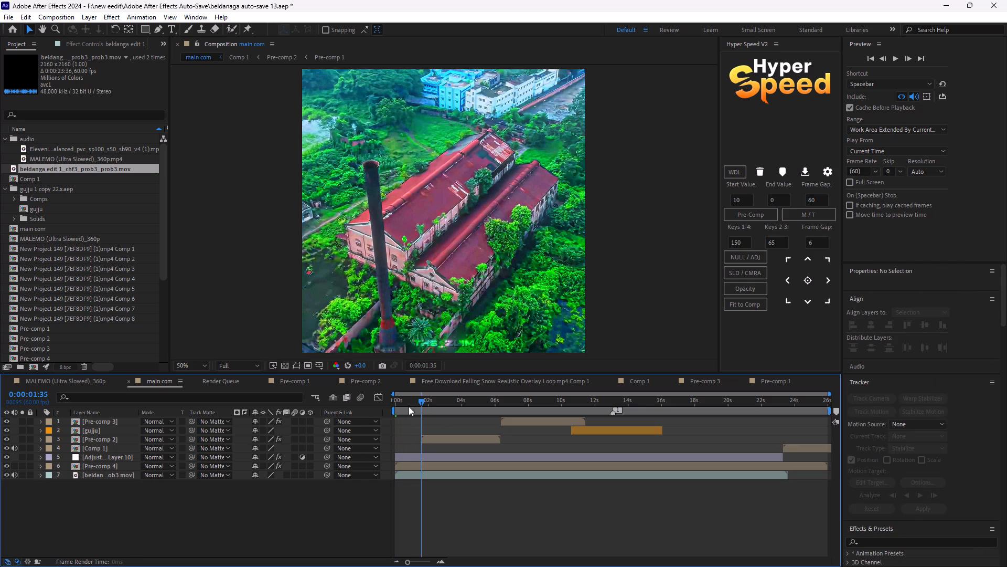
click(7, 467)
click(7, 467)
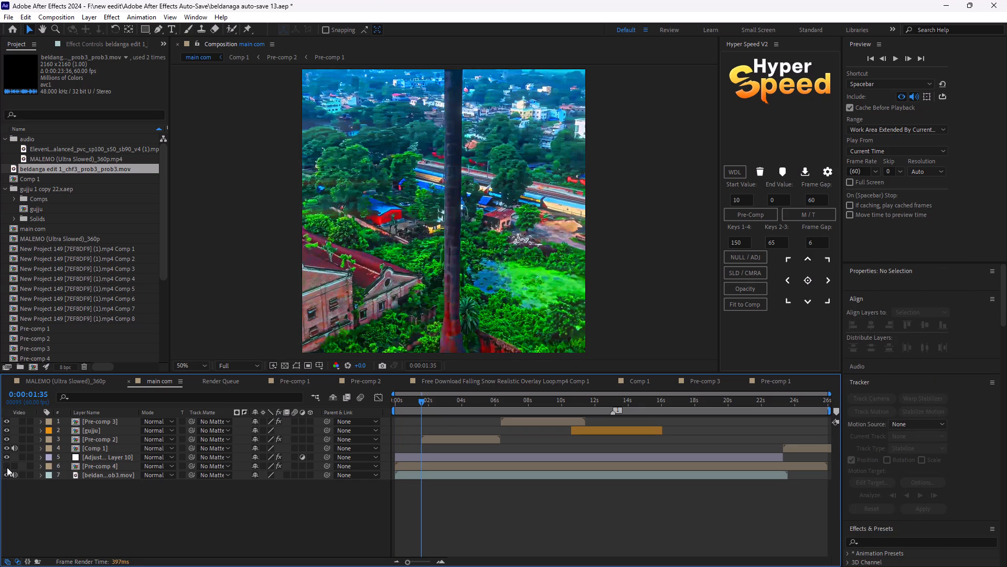
click(7, 467)
click(7, 467)
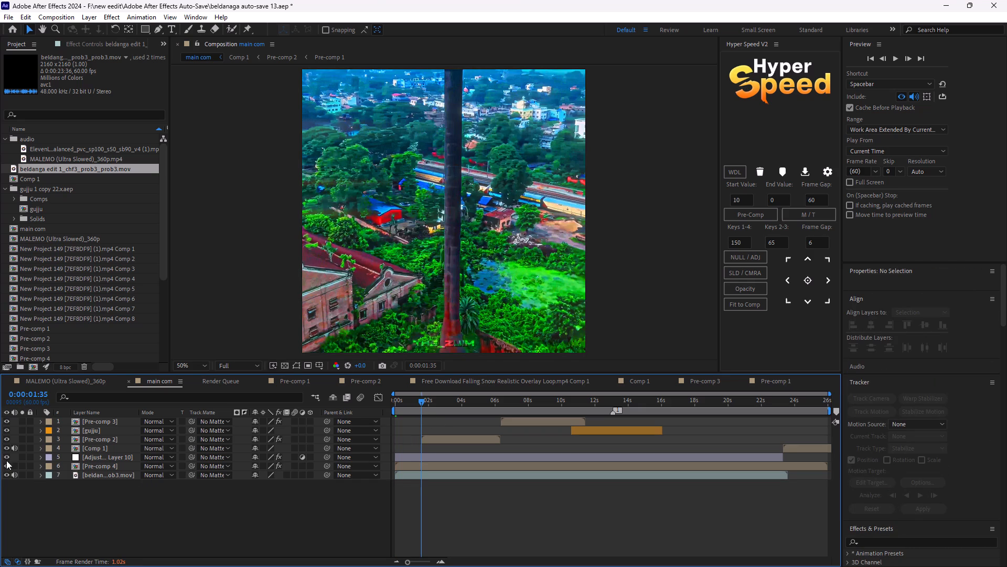
click(7, 456)
click(7, 456)
Bring up the effect controls of Adjustment Layer 10 and go to its Hue/Saturation effect.
double_click(480, 459)
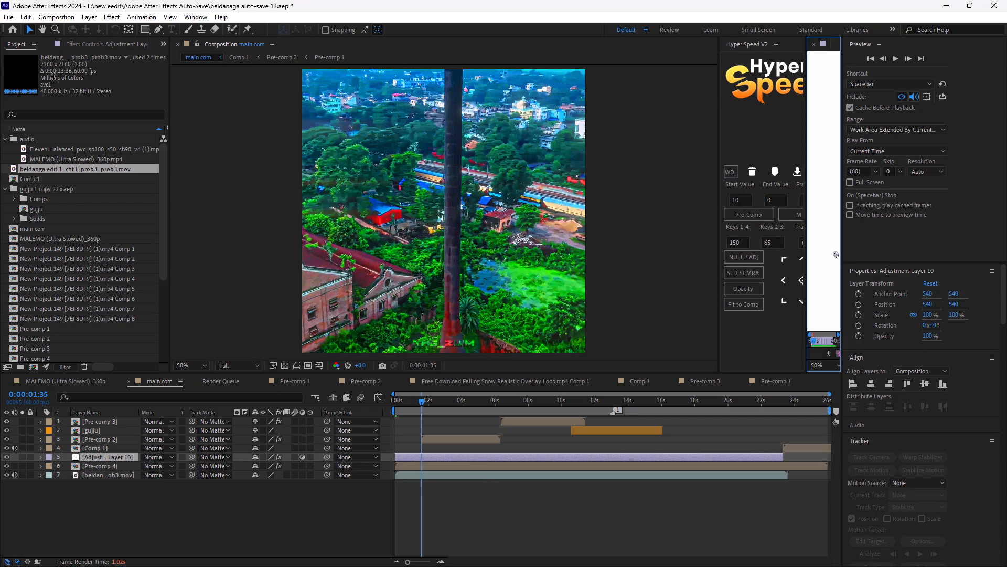
click(76, 40)
click(812, 46)
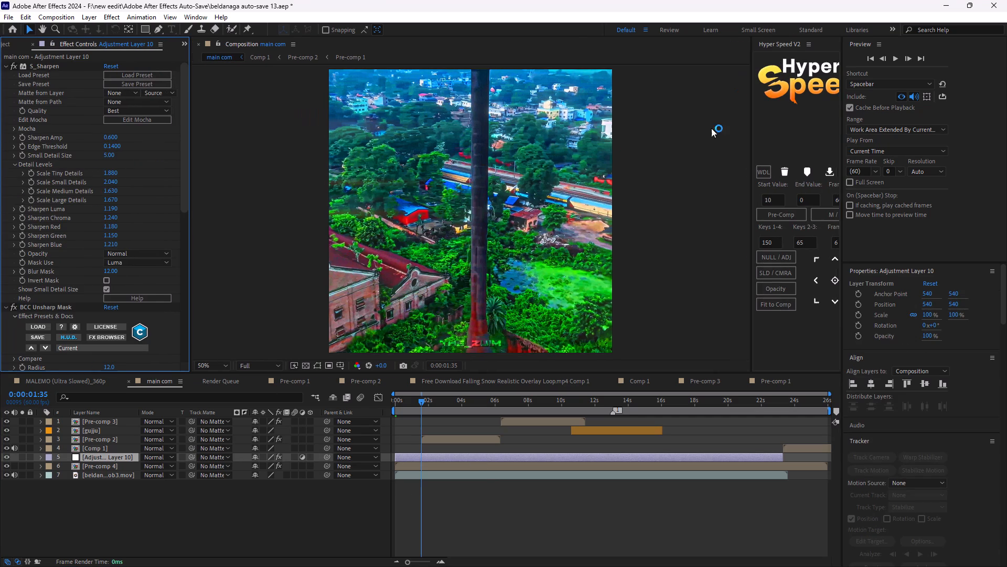
scroll(85, 295, down, 12)
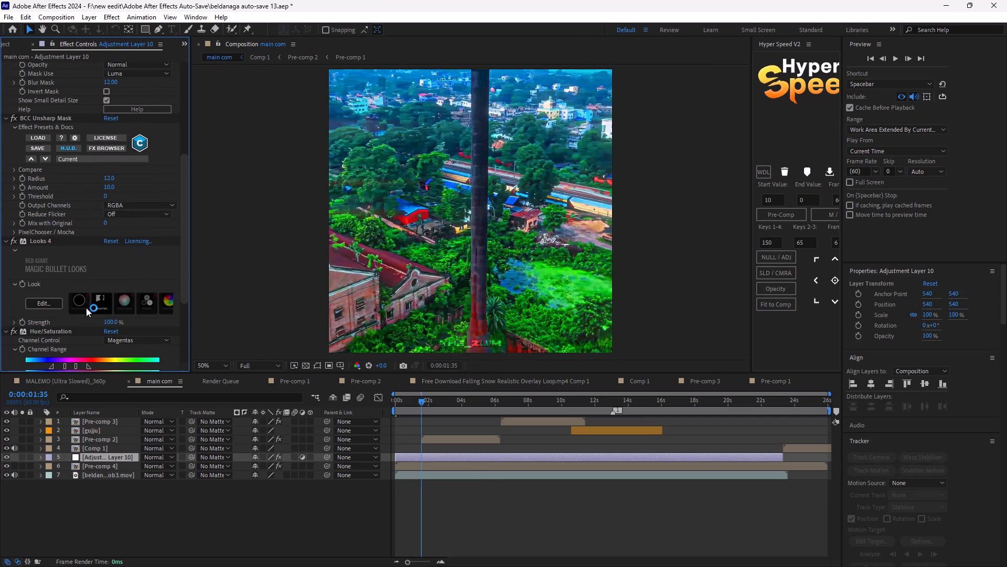
scroll(86, 279, down, 3)
scroll(120, 334, down, 6)
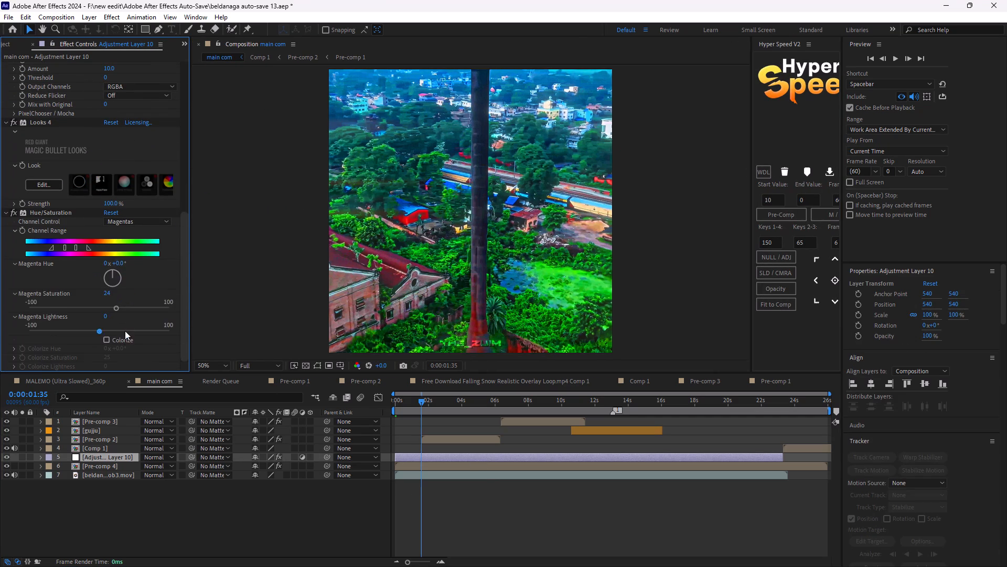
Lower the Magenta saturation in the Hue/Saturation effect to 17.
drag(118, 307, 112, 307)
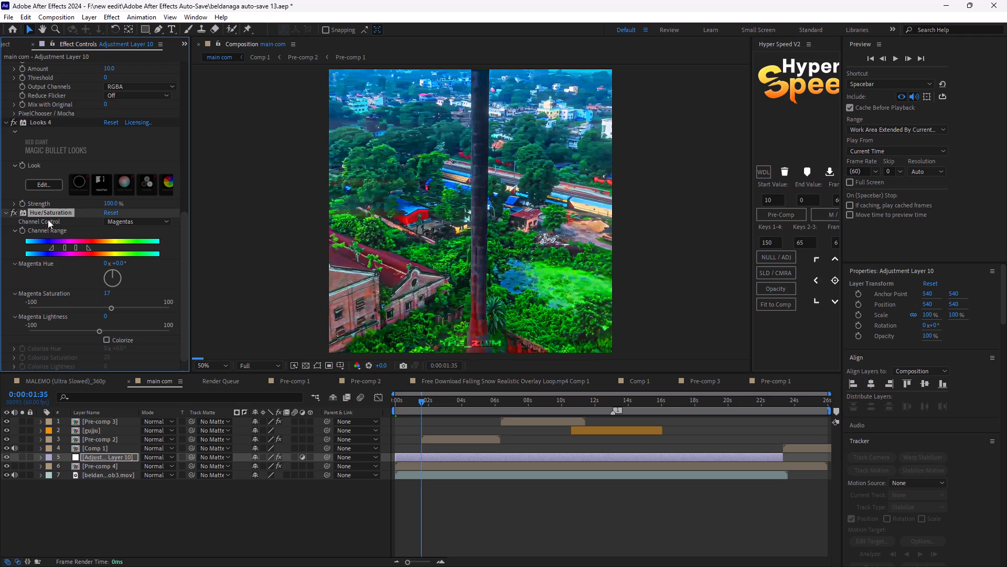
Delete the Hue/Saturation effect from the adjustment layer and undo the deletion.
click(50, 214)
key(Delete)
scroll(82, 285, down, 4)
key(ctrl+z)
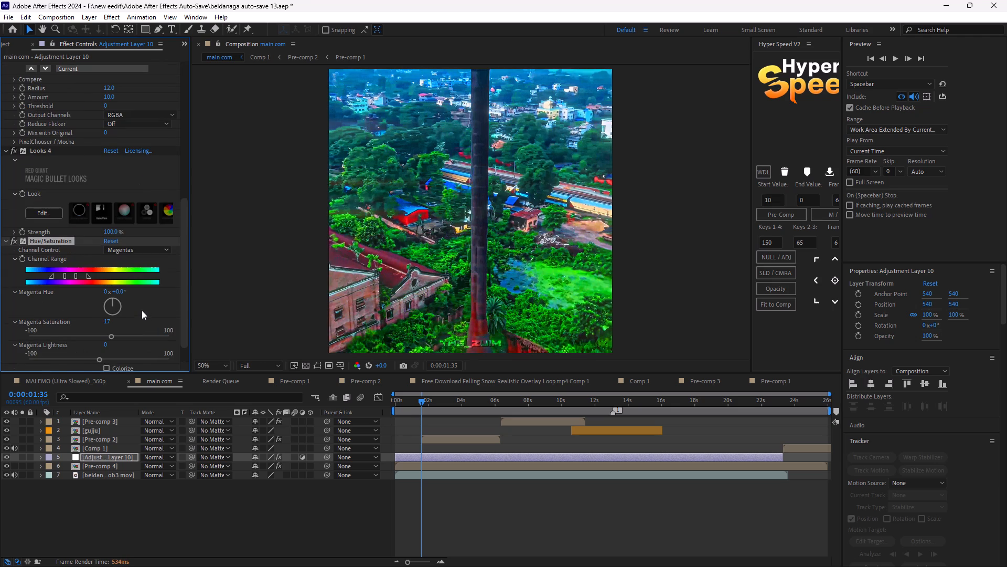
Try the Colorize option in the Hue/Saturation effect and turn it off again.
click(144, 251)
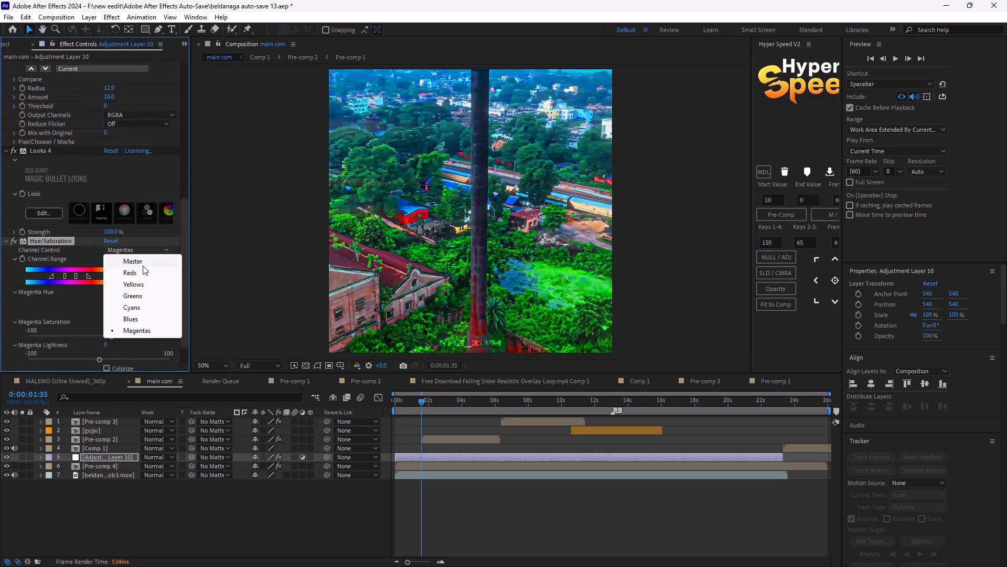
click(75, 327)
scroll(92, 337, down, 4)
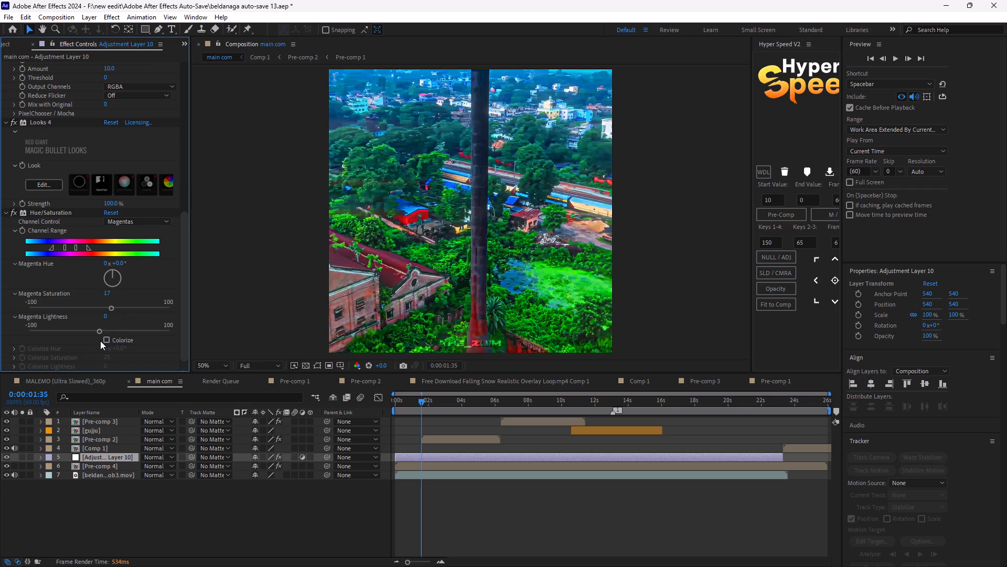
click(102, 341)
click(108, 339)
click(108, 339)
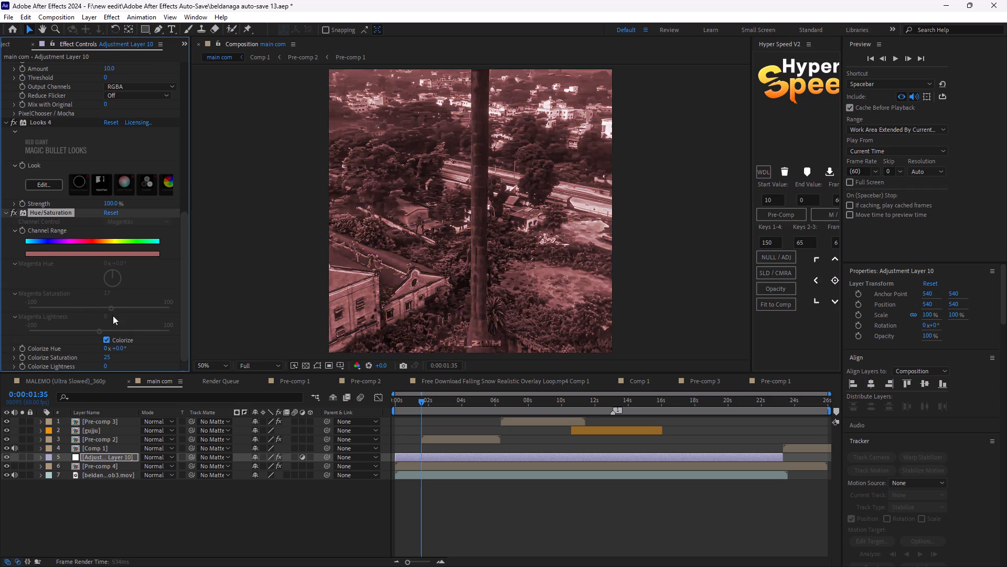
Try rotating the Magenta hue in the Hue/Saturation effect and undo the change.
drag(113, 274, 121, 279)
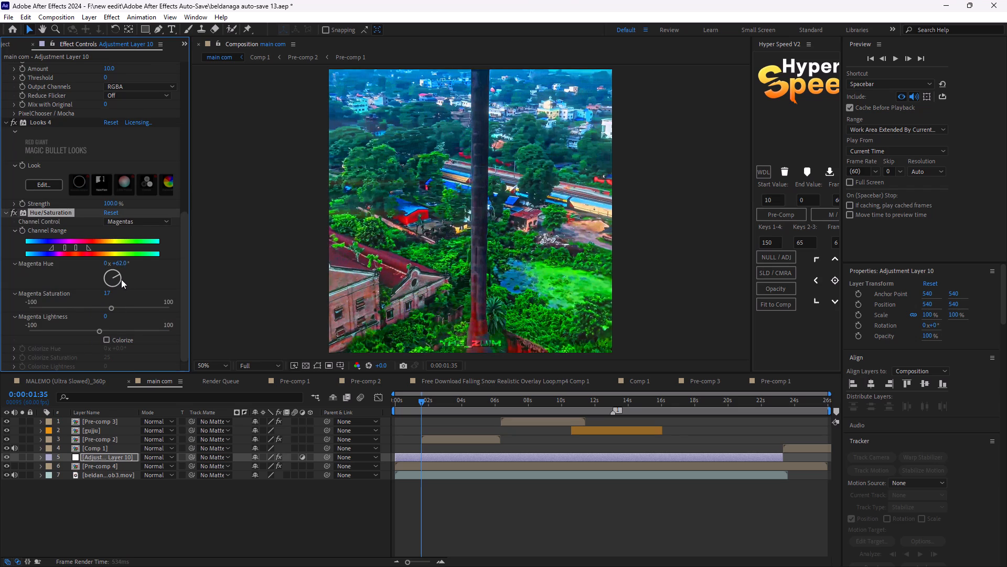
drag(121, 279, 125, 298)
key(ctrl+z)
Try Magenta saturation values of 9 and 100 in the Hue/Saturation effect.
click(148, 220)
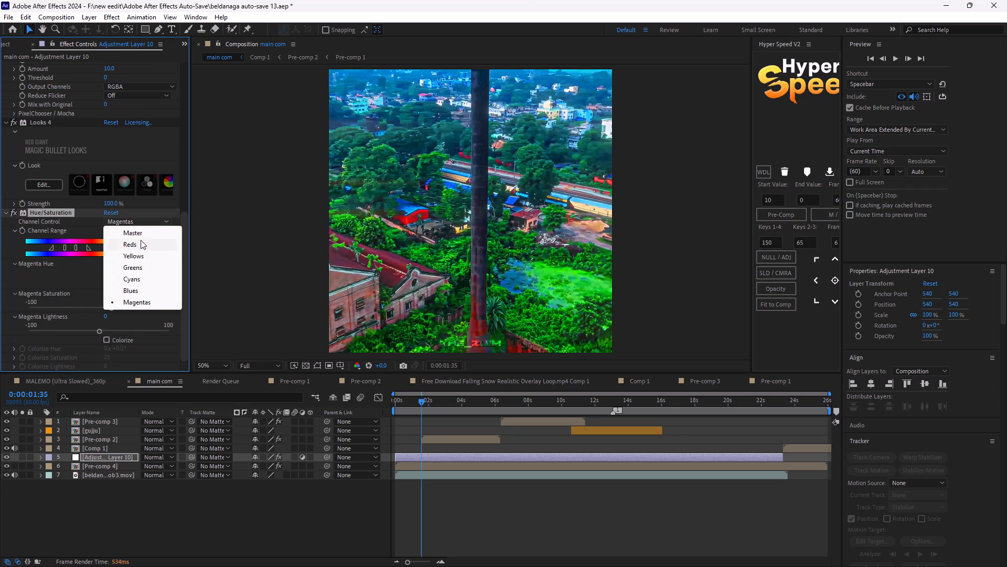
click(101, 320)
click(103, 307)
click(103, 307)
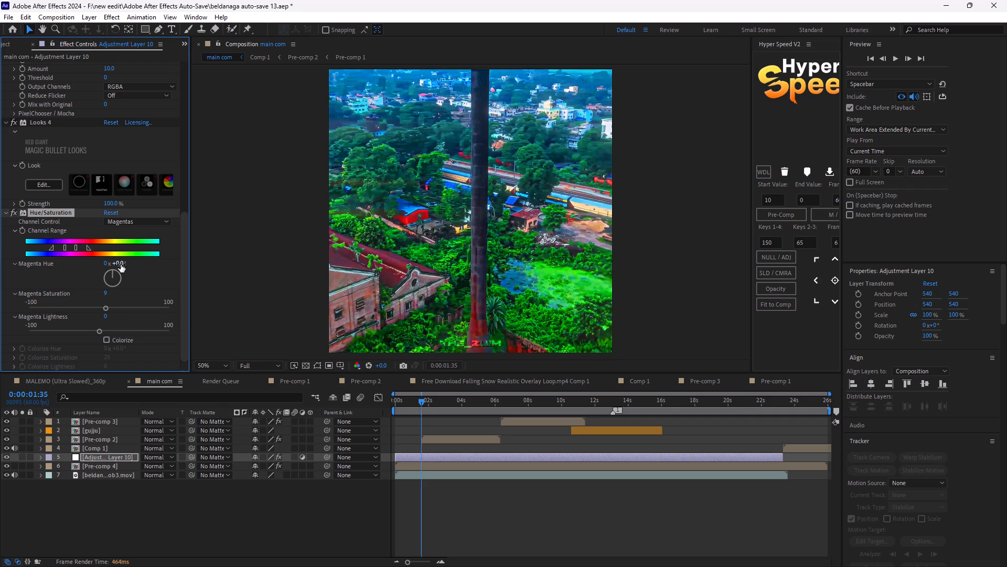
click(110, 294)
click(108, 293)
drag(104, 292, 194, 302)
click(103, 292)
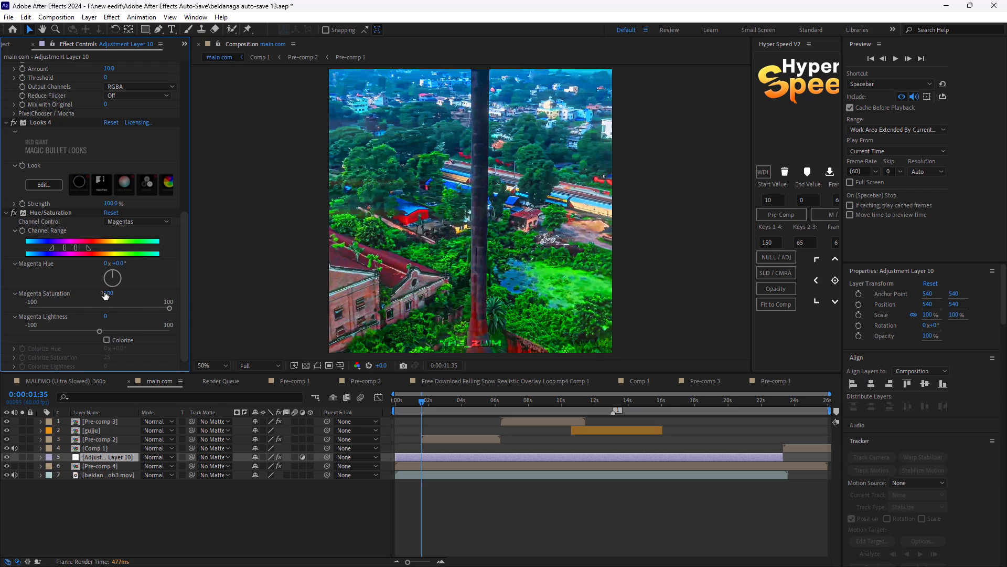
Set the Magenta saturation in the Hue/Saturation effect to 0.
click(106, 293)
key(BackSpace)
key(0)
key(Return)
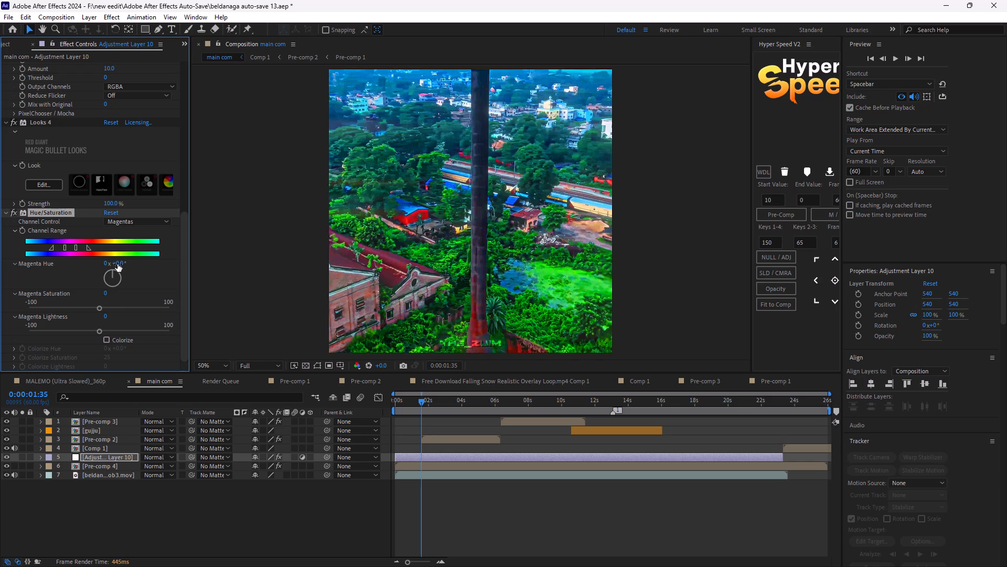
Switch the Hue/Saturation channel to Blues and set the Blue saturation to 0.
click(137, 222)
click(138, 287)
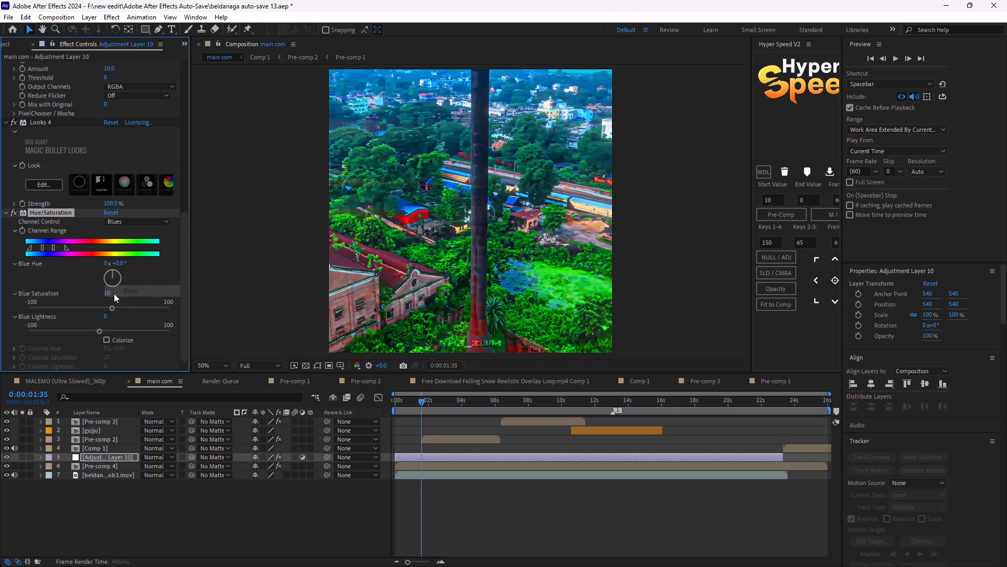
click(109, 293)
key(BackSpace)
key(0)
key(Return)
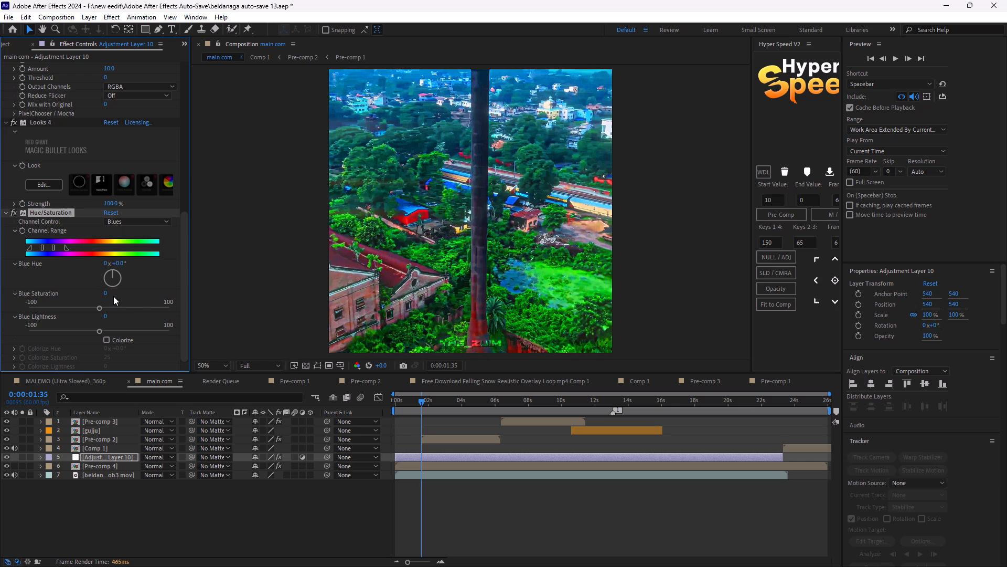
Switch the Hue/Saturation channel to Cyans and set the Cyan saturation to 0.
click(166, 219)
click(132, 278)
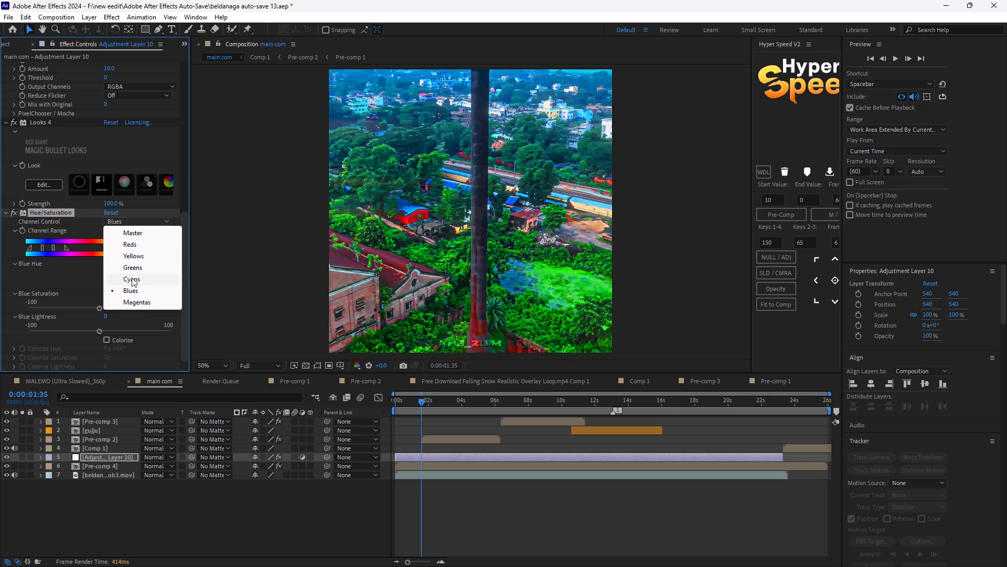
click(109, 290)
key(BackSpace)
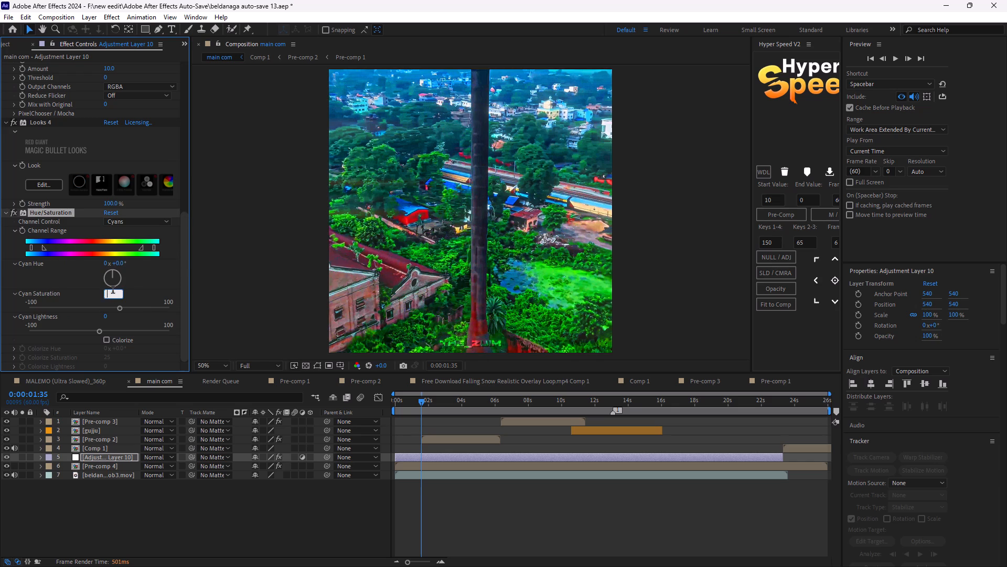
key(0)
key(Delete)
key(Return)
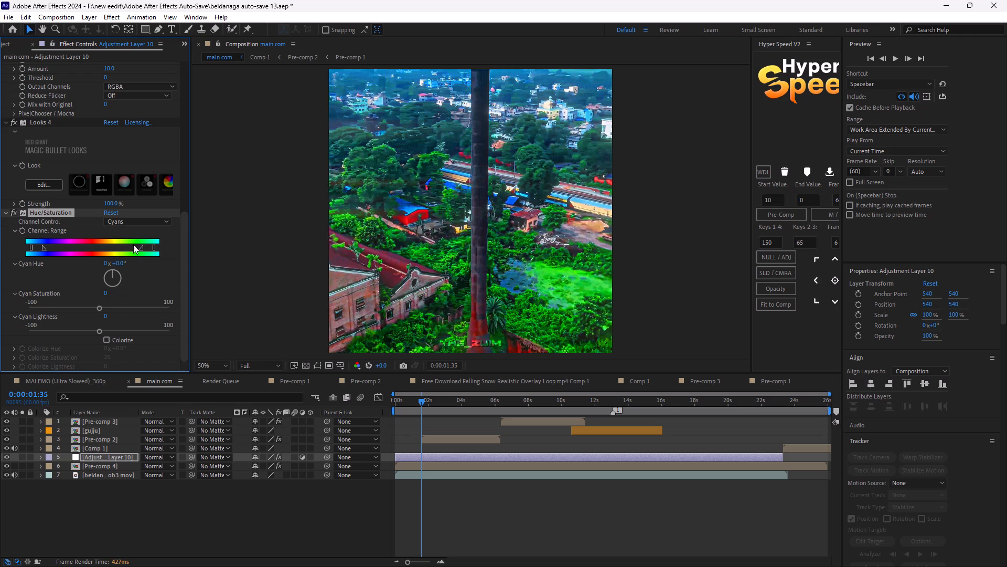
Pass over the Greens channel, switch to Reds and set the Red saturation to 0.
click(151, 225)
click(135, 267)
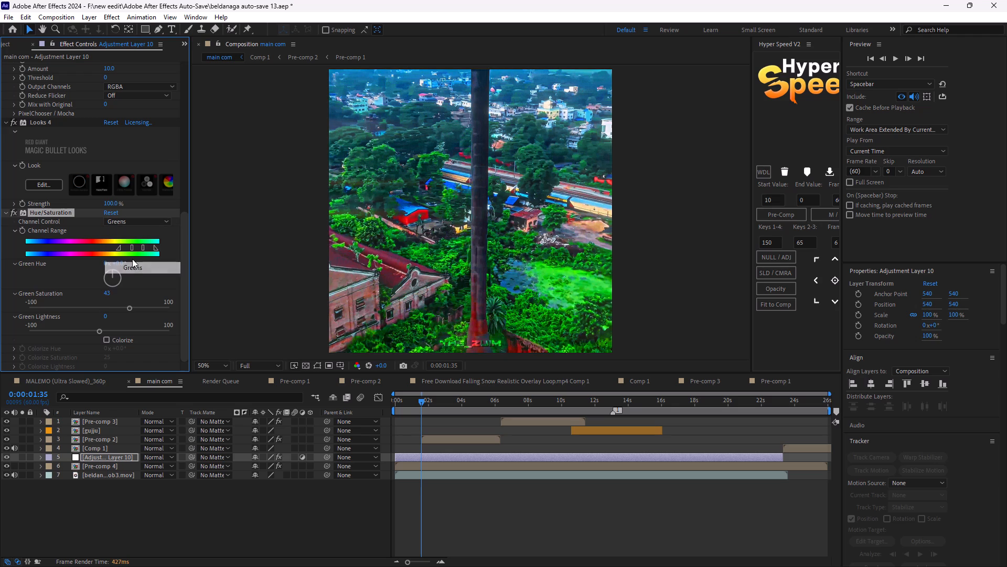
double_click(150, 226)
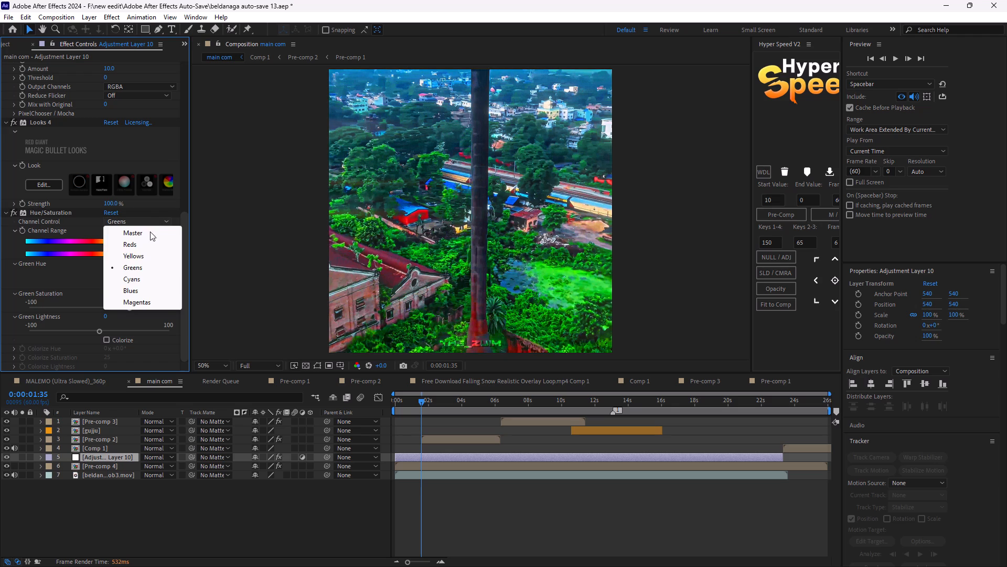
click(146, 245)
click(108, 293)
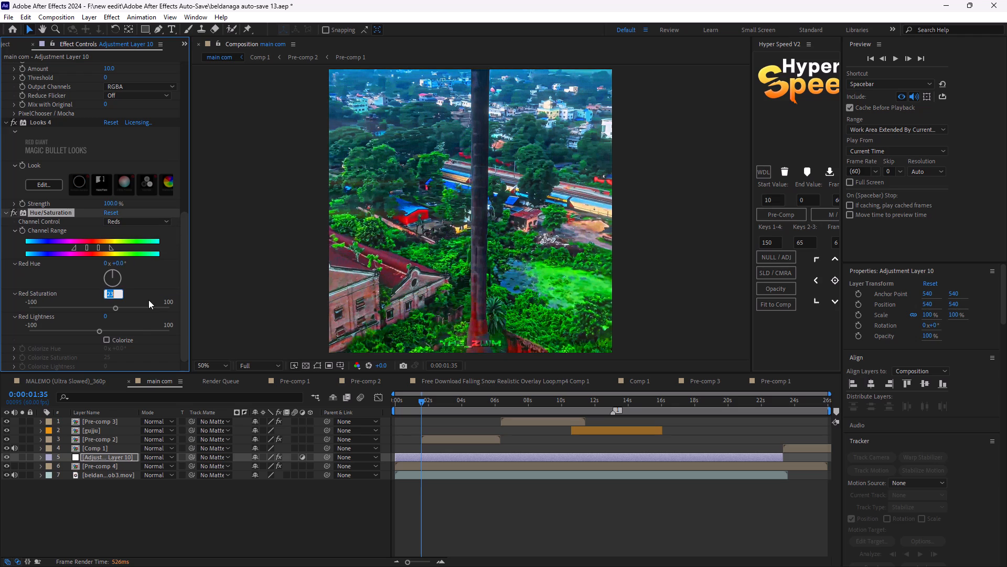
key(BackSpace)
key(0)
key(Return)
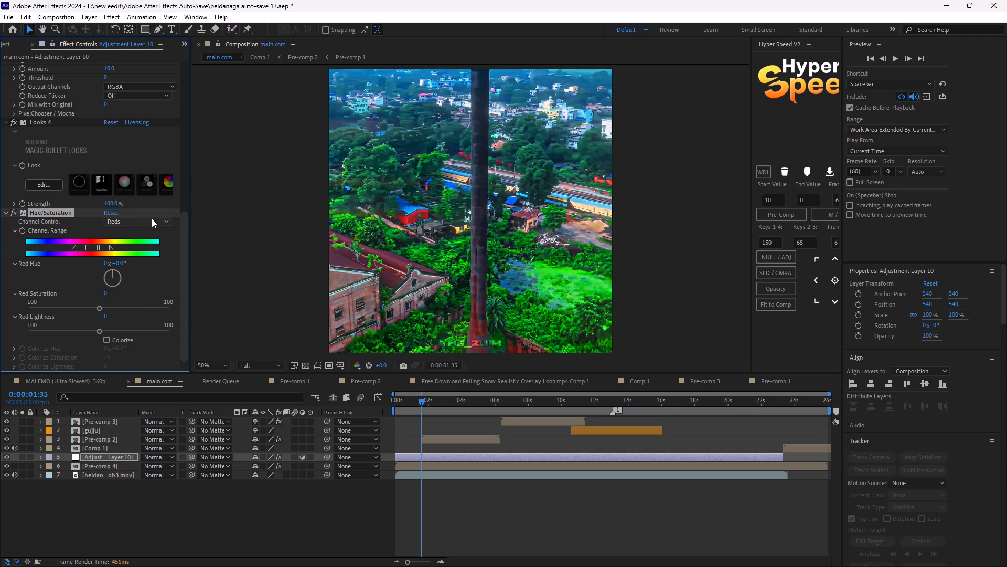
Switch the Hue/Saturation channel to Master and set the Master saturation to 0.
click(152, 218)
click(145, 232)
click(107, 292)
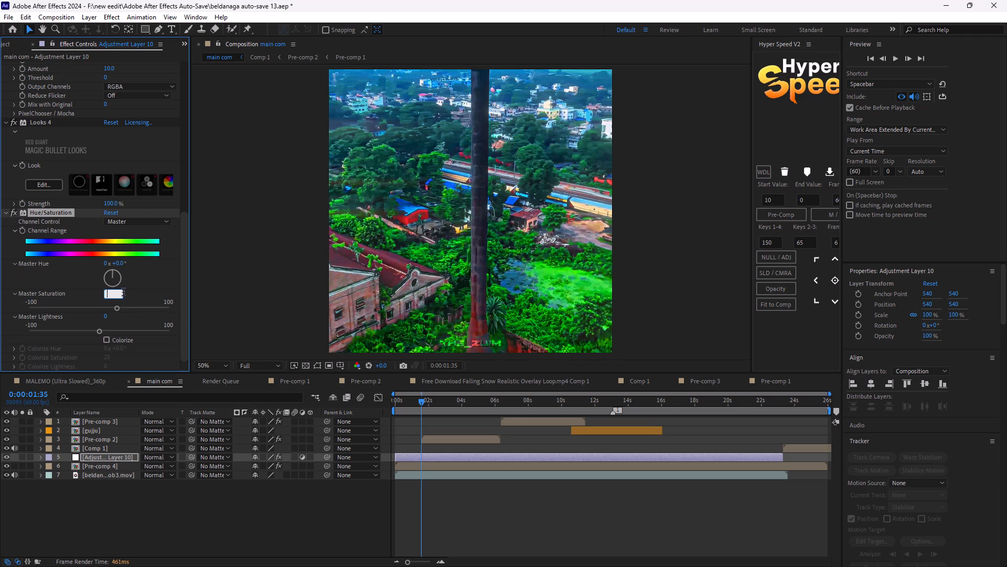
key(BackSpace)
key(0)
key(Return)
Pass over the Yellows channel, switch Hue/Saturation to Greens and set the Green saturation to 16.
click(135, 218)
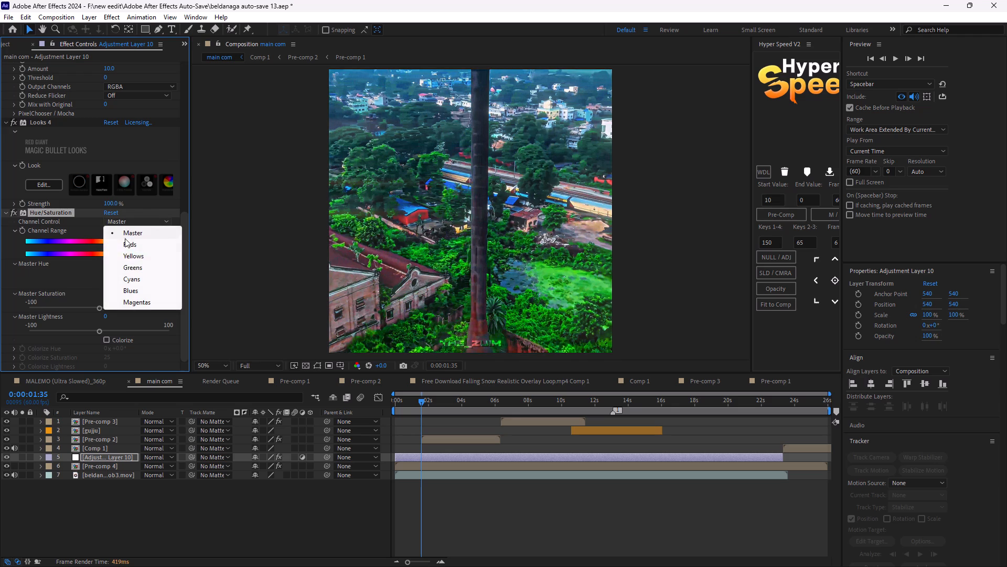
click(131, 261)
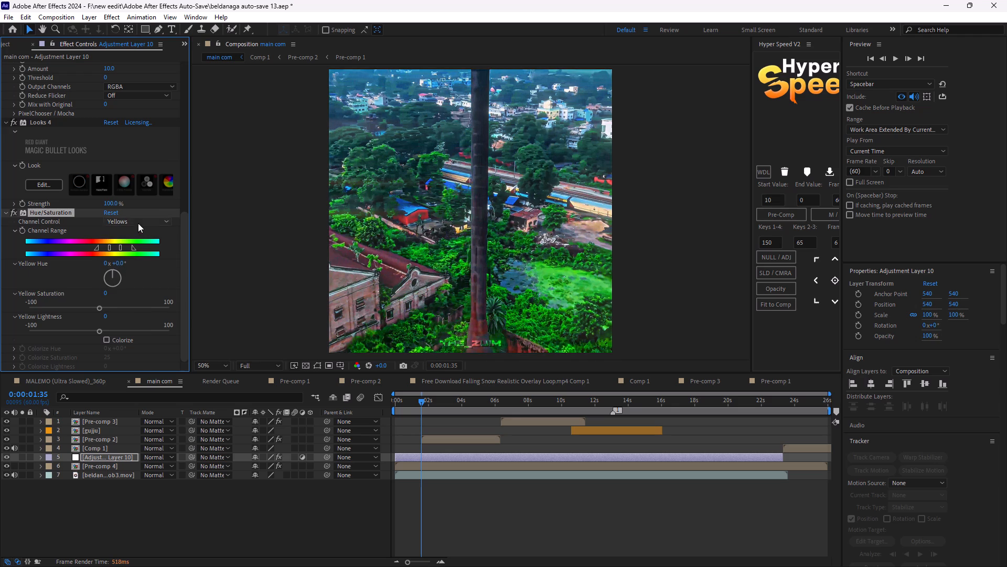
click(138, 223)
click(134, 267)
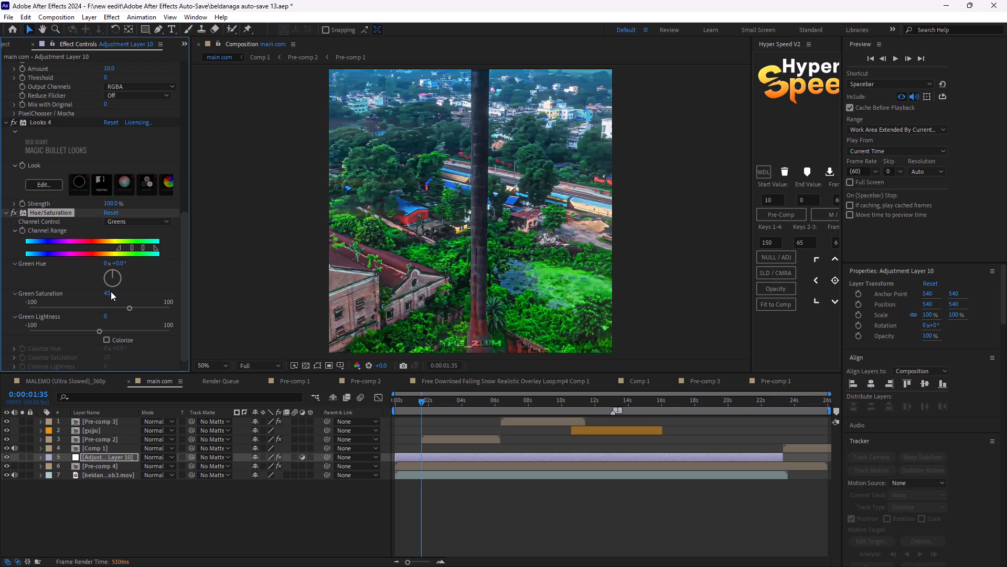
drag(105, 290, 203, 307)
drag(203, 307, 192, 317)
drag(192, 317, 172, 318)
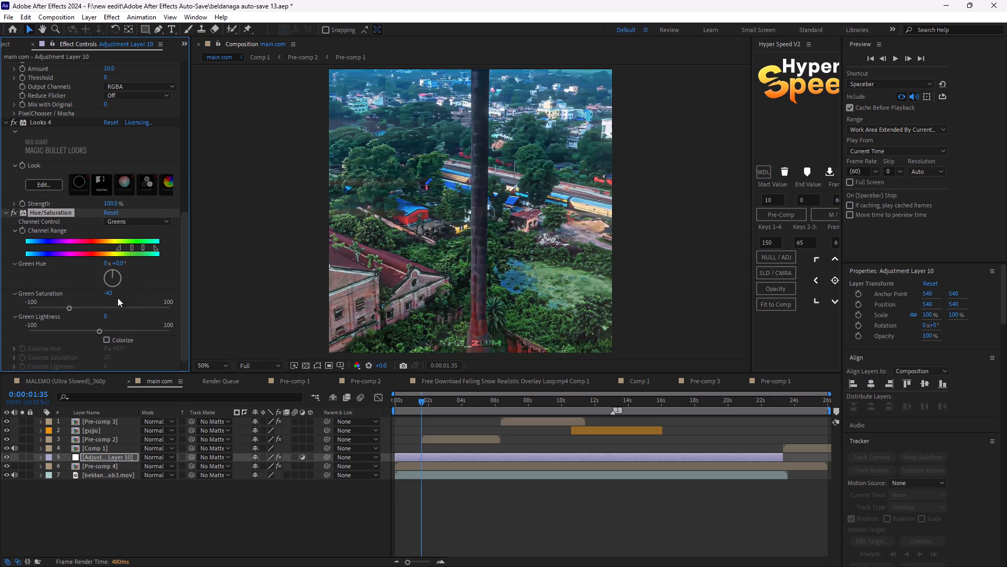
click(104, 306)
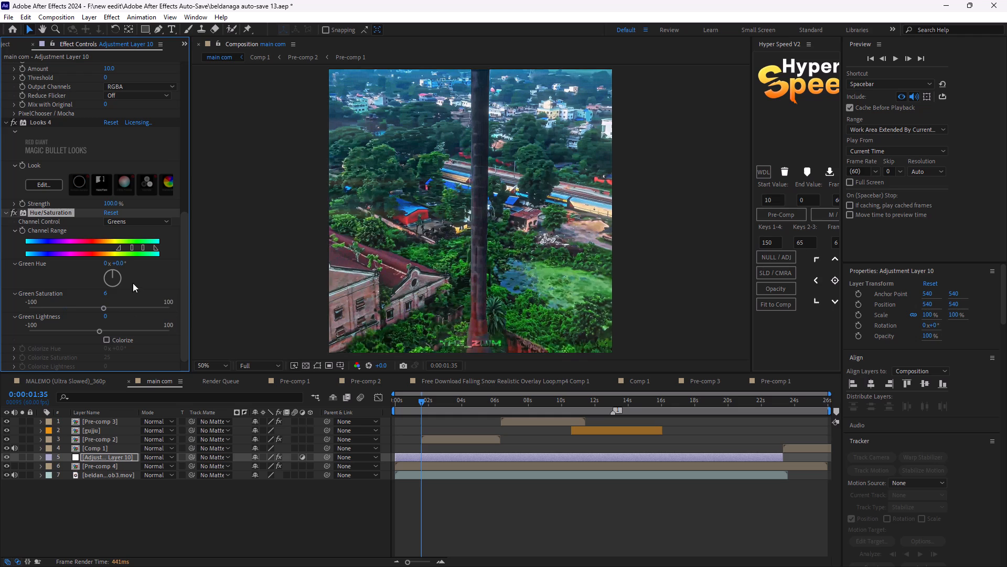
click(113, 306)
Scrub through the main comp at Third preview resolution to review the color grading across the clips.
key(space)
drag(428, 397, 459, 401)
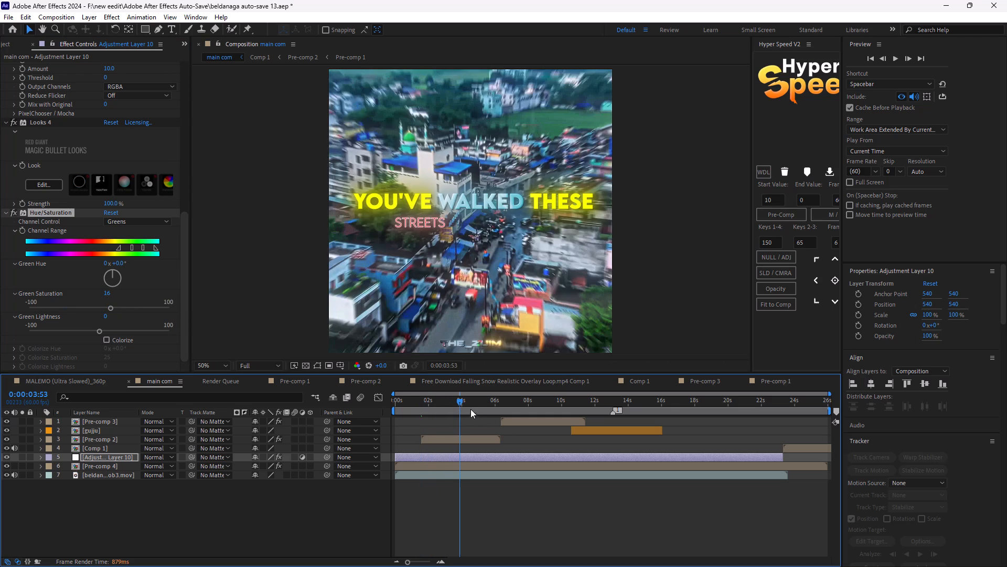
drag(467, 405, 653, 424)
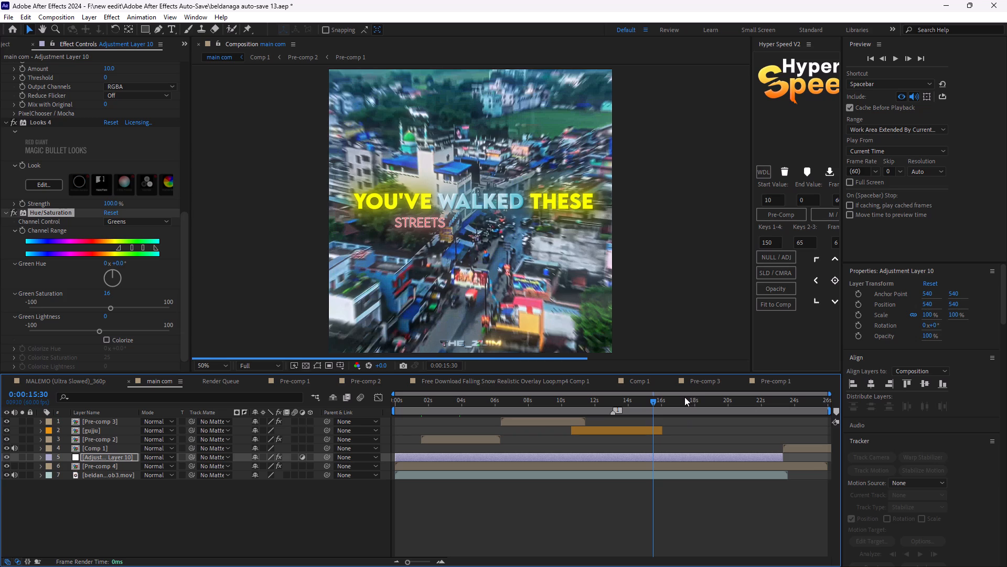
click(283, 366)
click(277, 366)
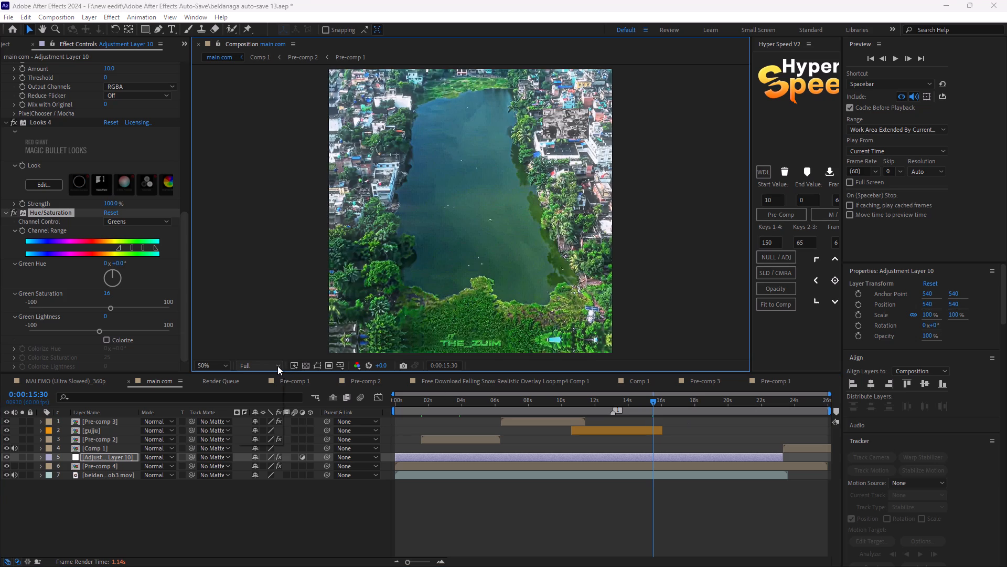
click(260, 412)
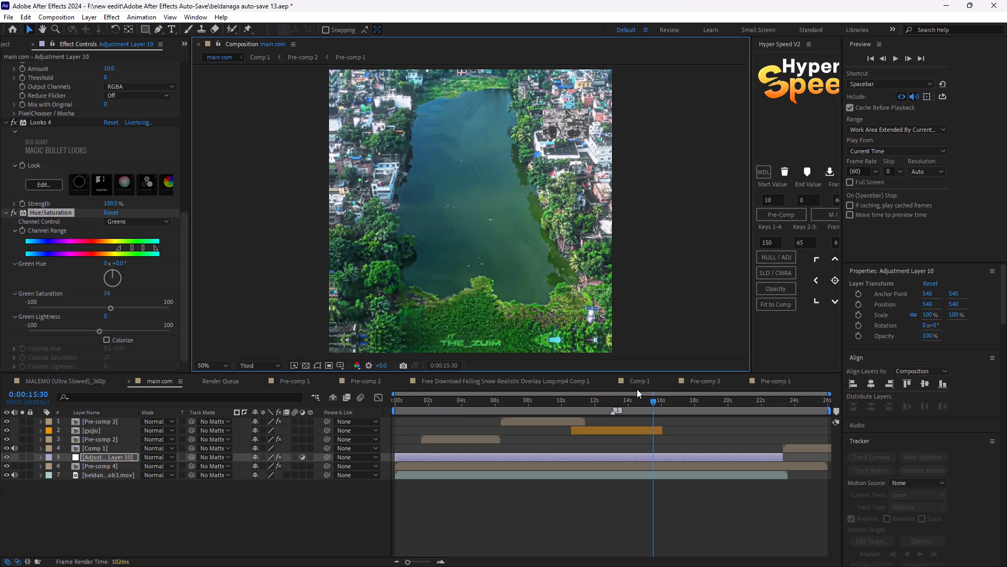
drag(648, 395, 714, 405)
drag(652, 402, 658, 402)
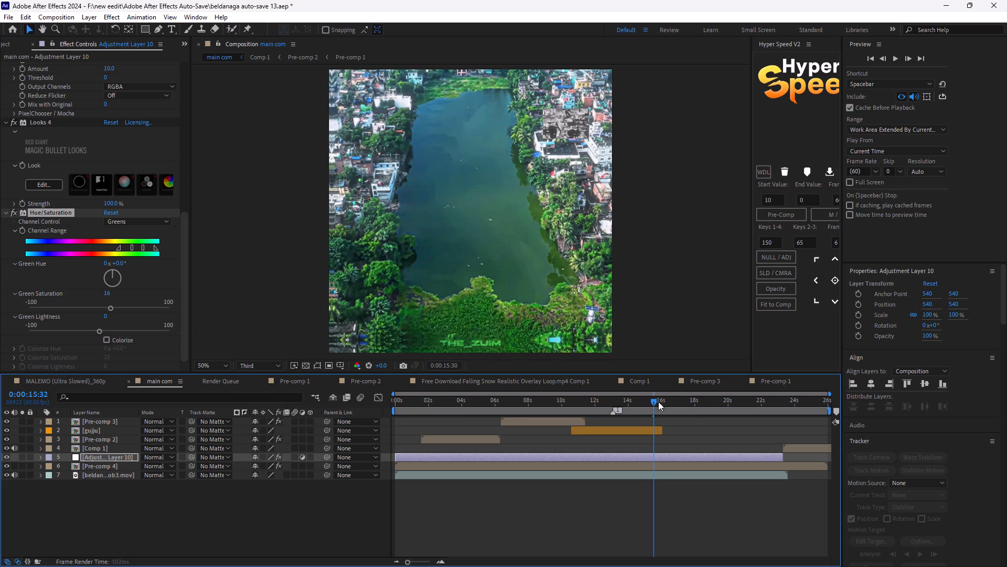
drag(658, 402, 730, 420)
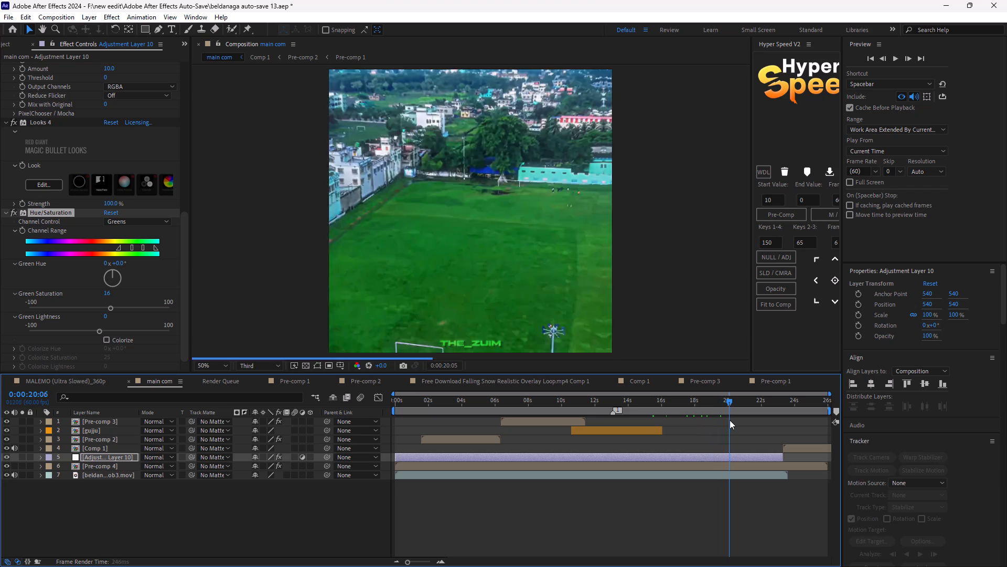
drag(730, 420, 698, 421)
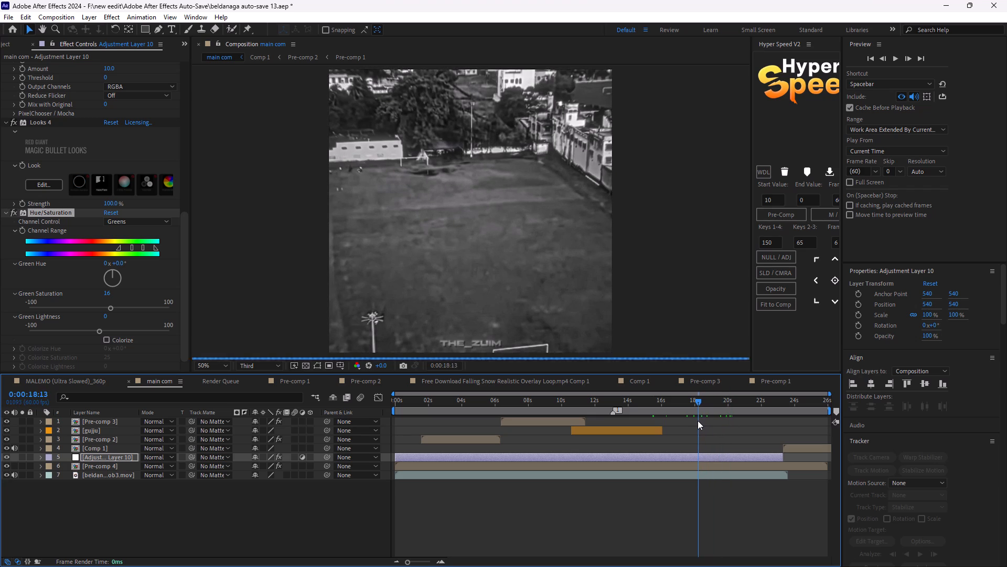
drag(698, 421, 690, 421)
drag(687, 407, 699, 409)
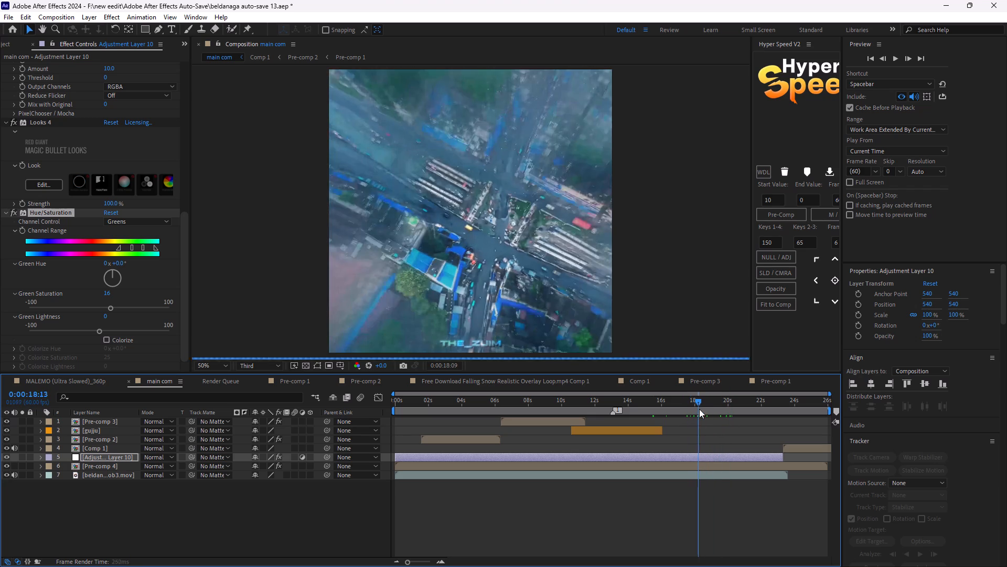
drag(699, 409, 723, 420)
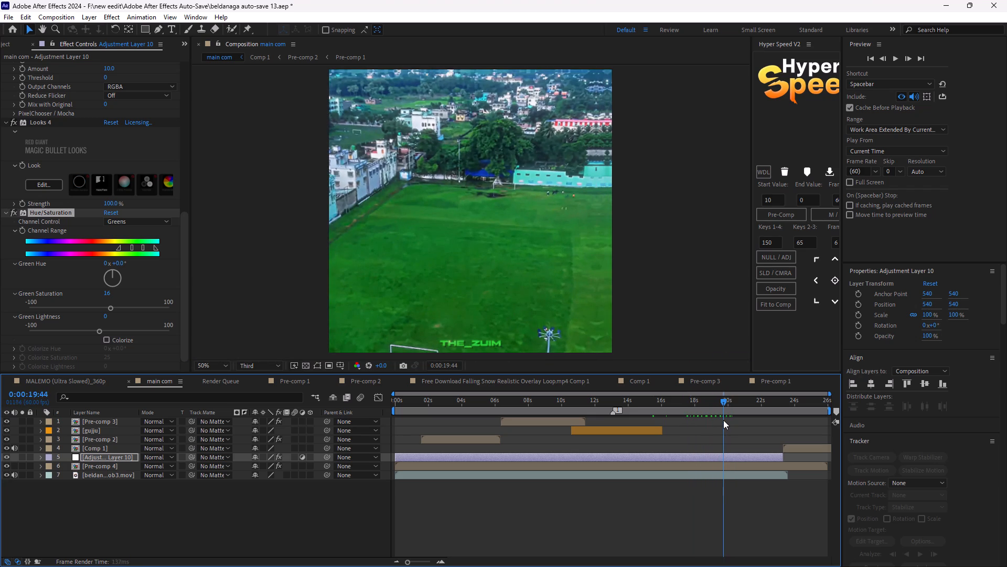
drag(723, 420, 710, 420)
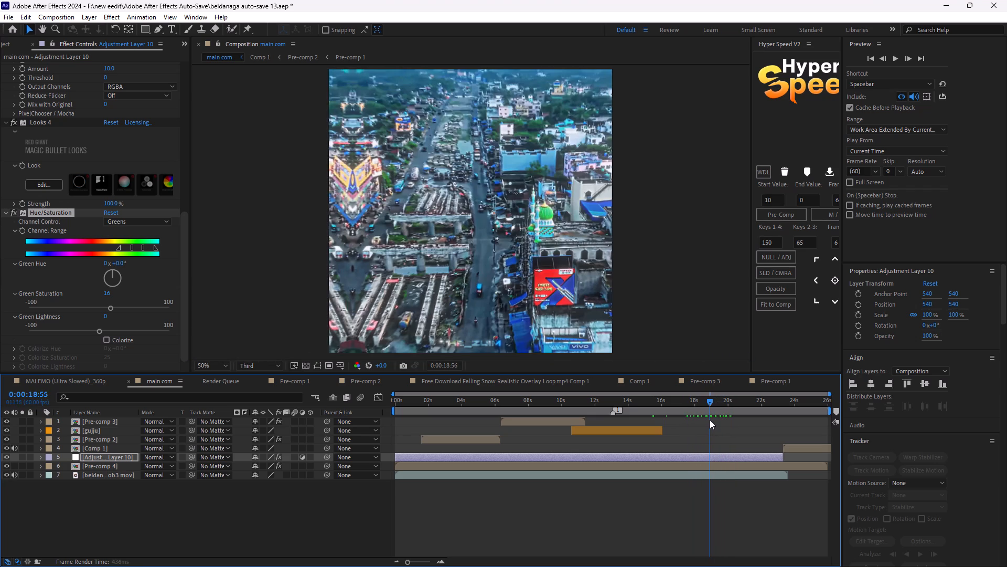
drag(710, 420, 717, 420)
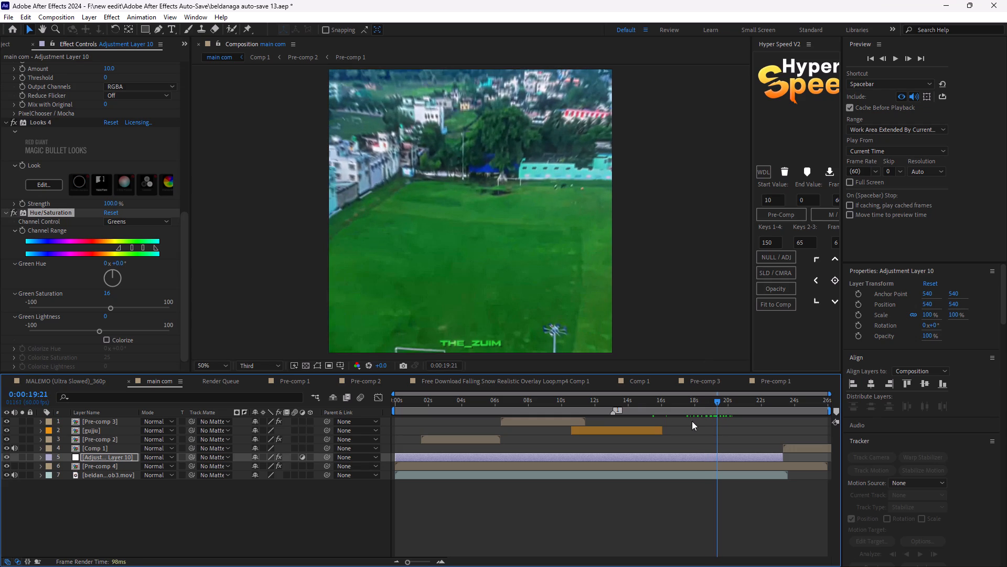
Restore Full preview resolution and examine the green sports field up close at about 0:00:19:38.
click(269, 367)
click(267, 388)
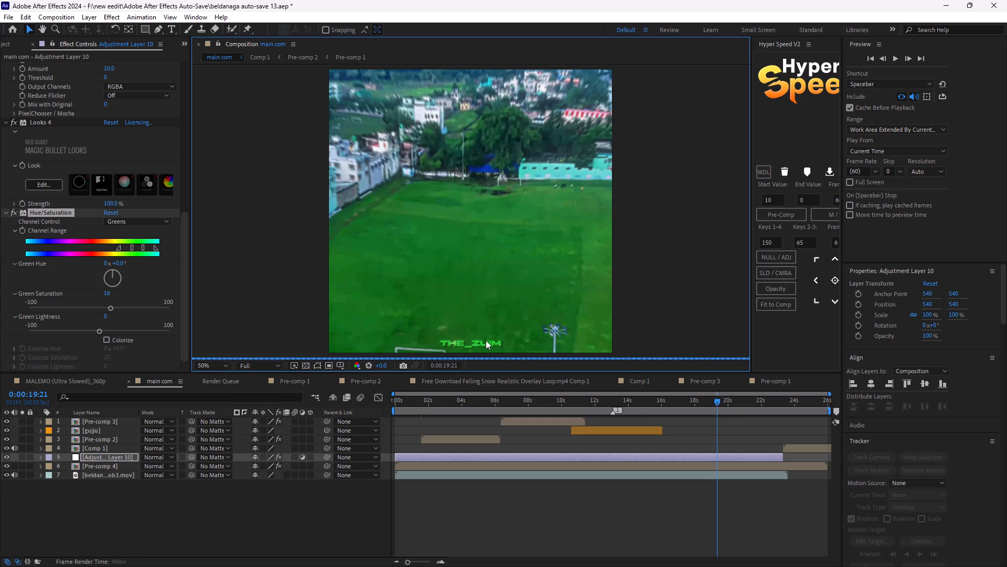
drag(715, 399, 720, 400)
scroll(527, 293, down, 1)
scroll(527, 293, up, 1)
scroll(530, 245, up, 2)
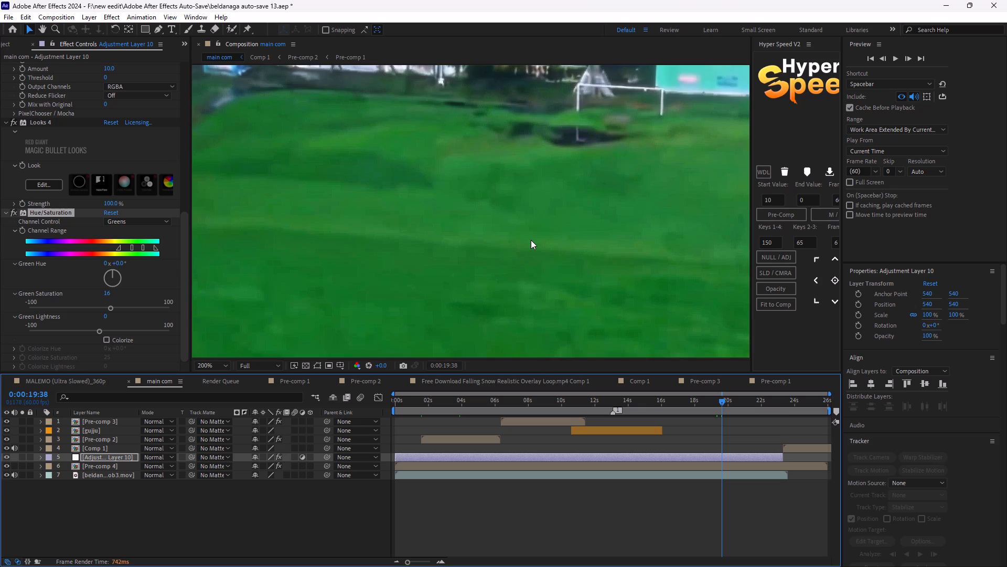
scroll(531, 240, down, 2)
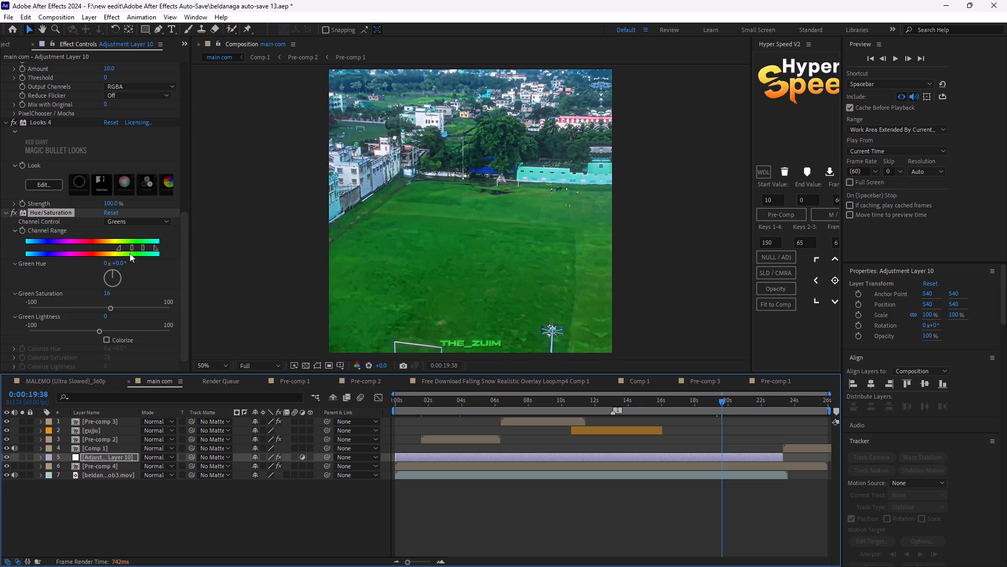
Open the adjustment layer's Magic Bullet Looks editor and set the Haze/Flare spillage to 5.0%.
scroll(93, 227, up, 7)
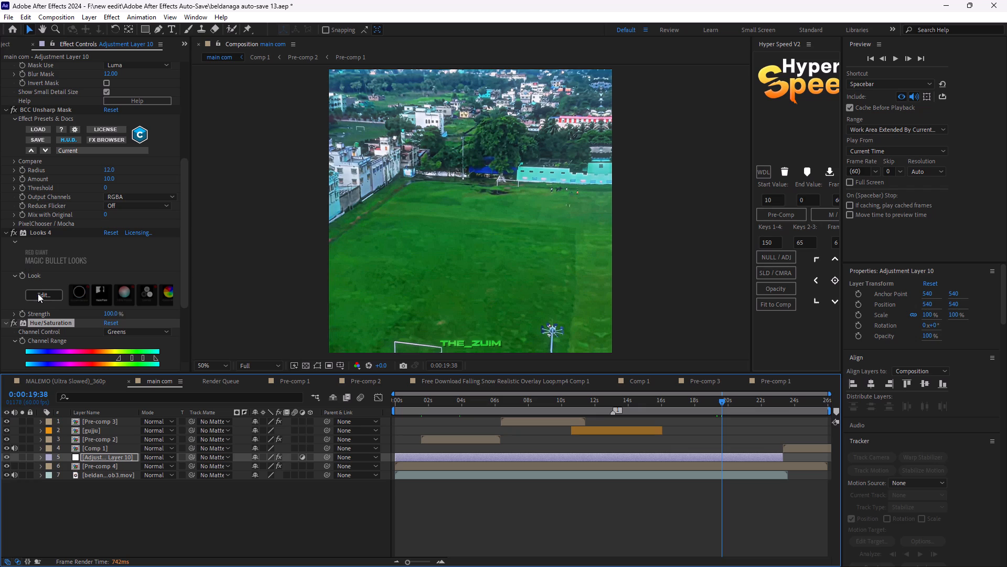
click(48, 297)
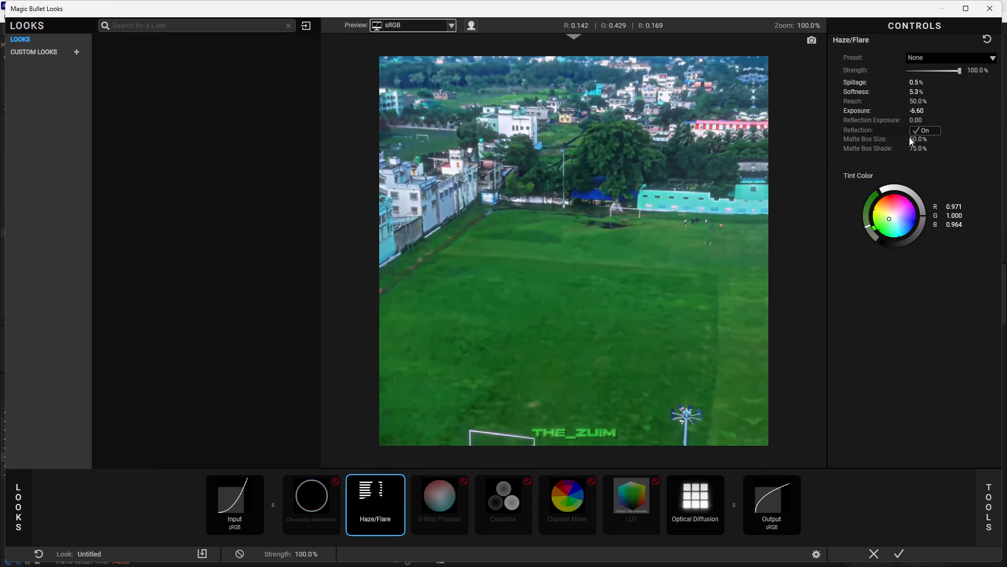
drag(917, 81, 932, 86)
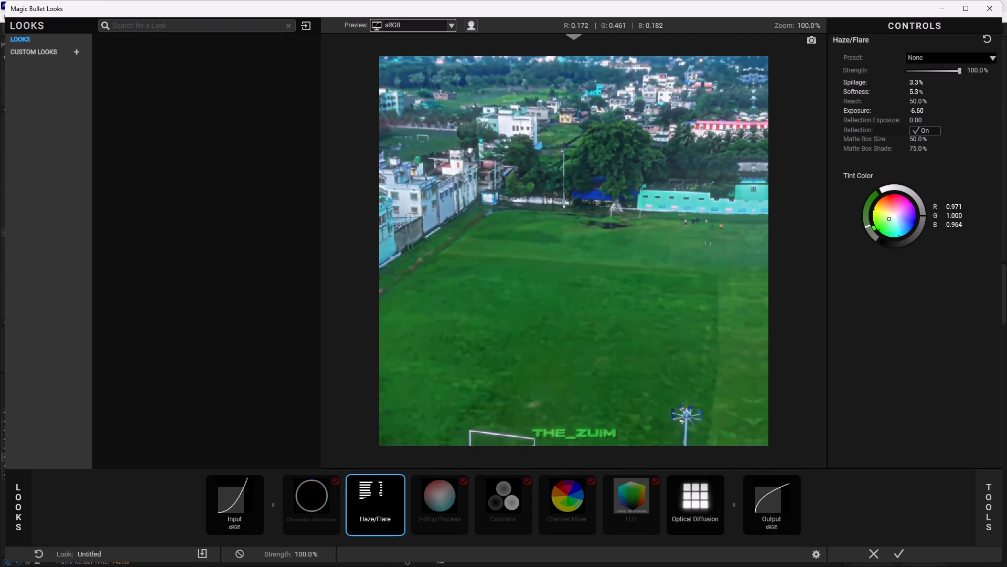
drag(932, 86, 841, 93)
drag(841, 93, 859, 97)
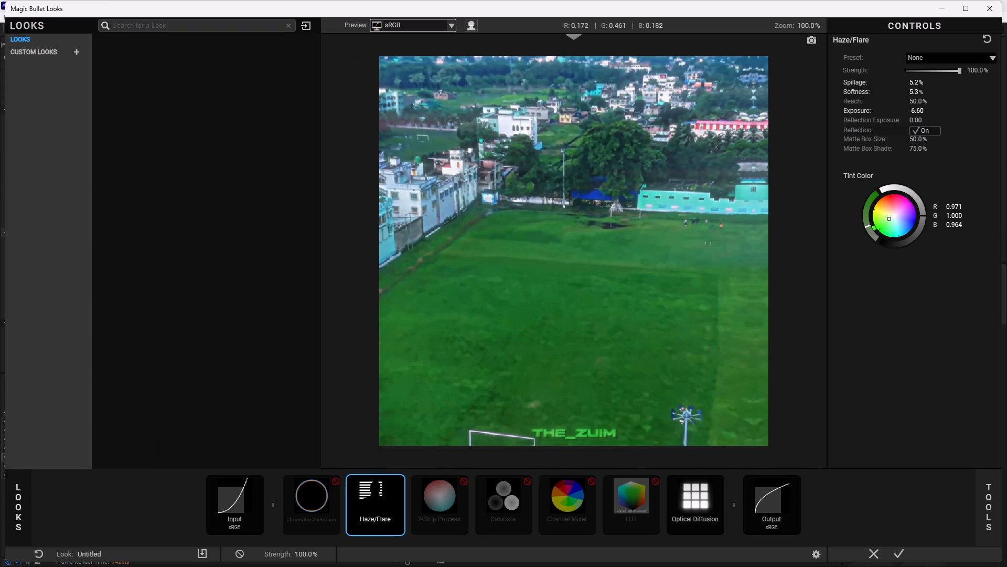
drag(859, 97, 858, 97)
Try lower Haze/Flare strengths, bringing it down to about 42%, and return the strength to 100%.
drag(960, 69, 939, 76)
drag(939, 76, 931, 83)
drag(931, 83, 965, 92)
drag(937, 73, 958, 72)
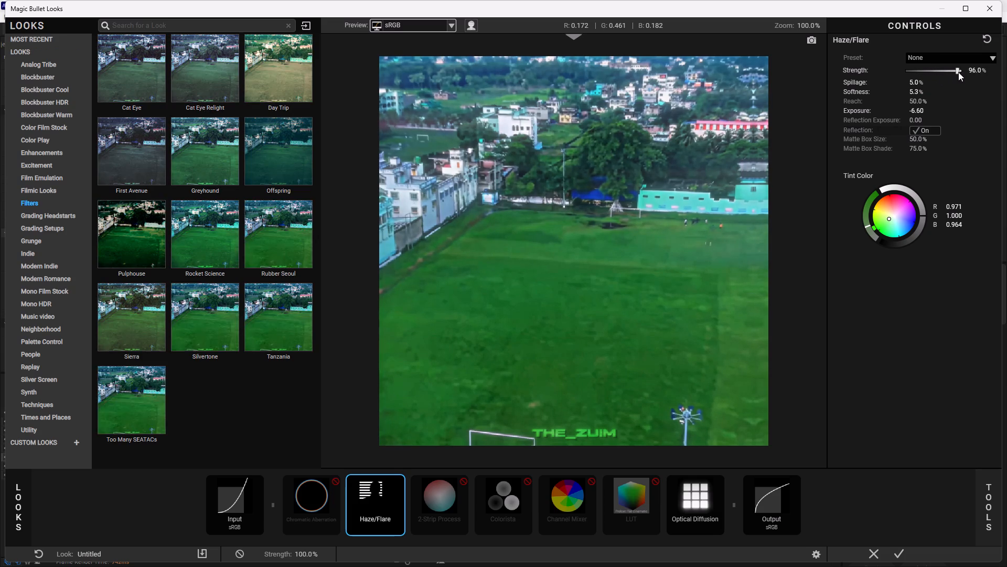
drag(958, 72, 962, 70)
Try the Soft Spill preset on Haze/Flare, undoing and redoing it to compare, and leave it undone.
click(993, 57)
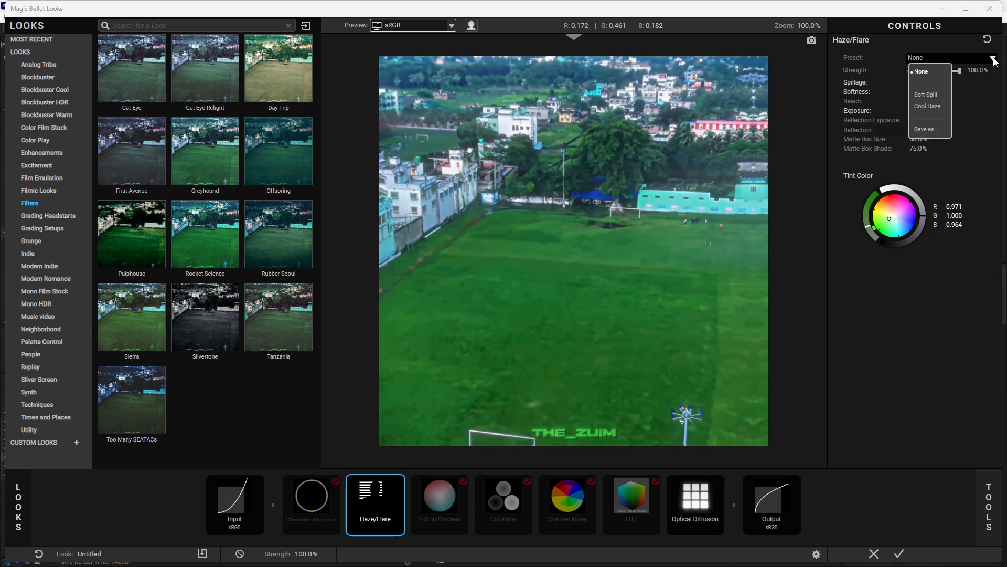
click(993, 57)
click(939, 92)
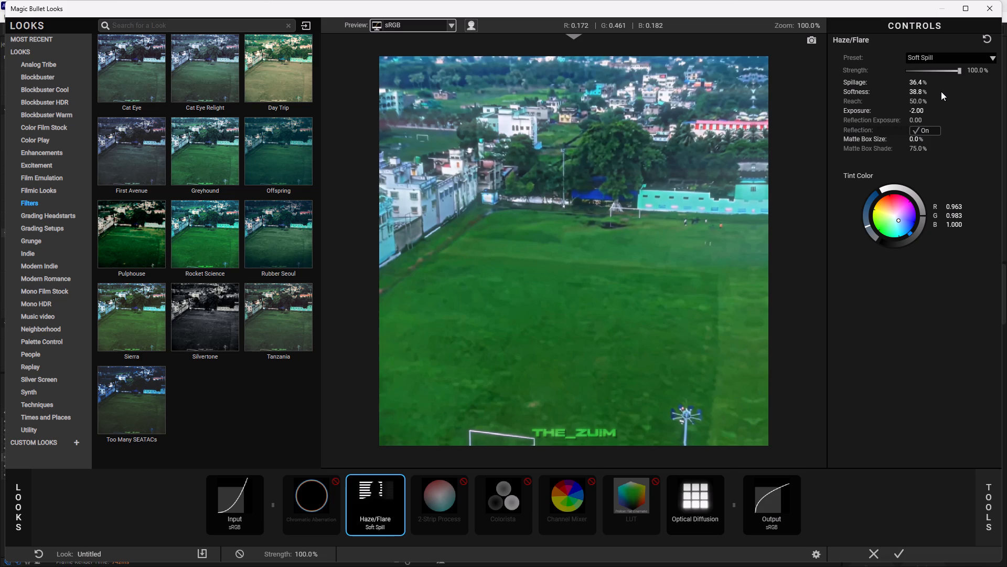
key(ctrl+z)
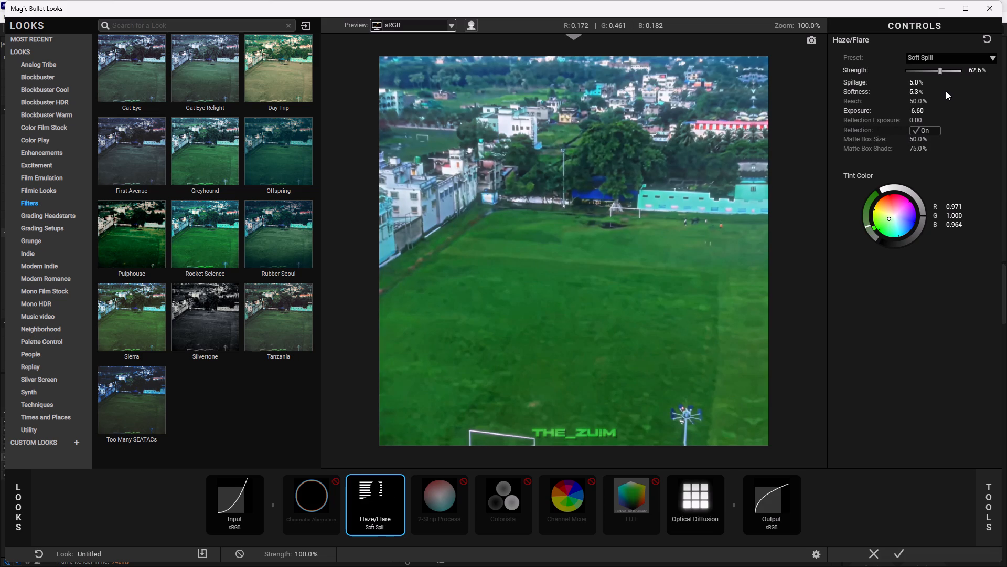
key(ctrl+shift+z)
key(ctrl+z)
Redo the Soft Spill preset on Haze/Flare and apply the look to the adjustment layer.
key(ctrl+shift+z)
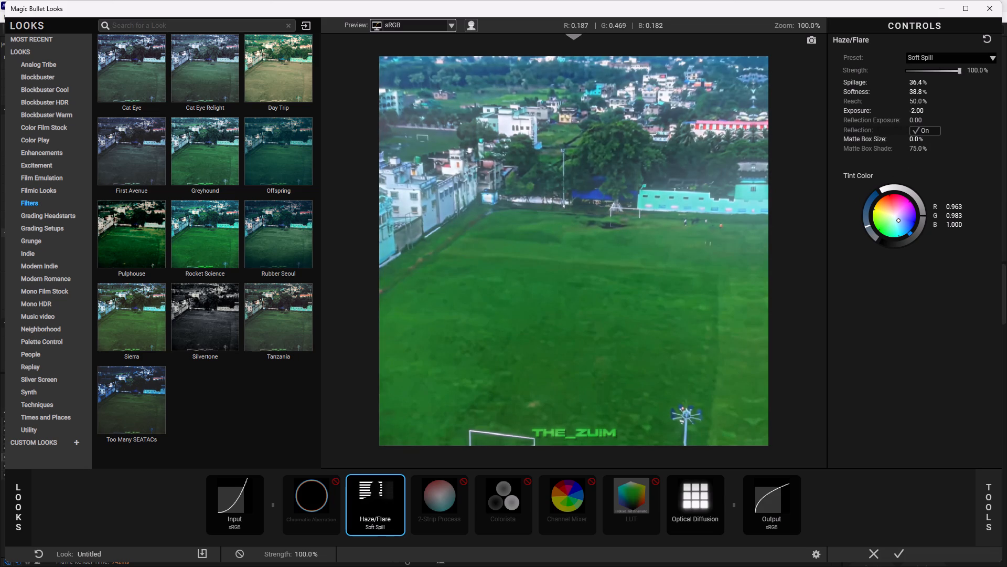
click(898, 548)
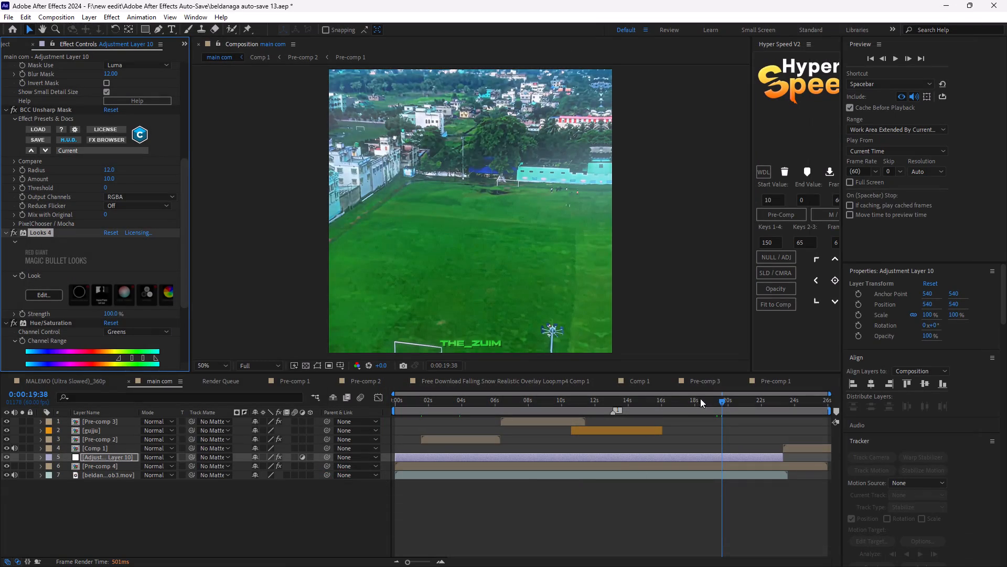
Examine the graded footage at several points across the main com timeline, from about 0:00:02:43 to 0:00:21:22.
drag(717, 397, 440, 408)
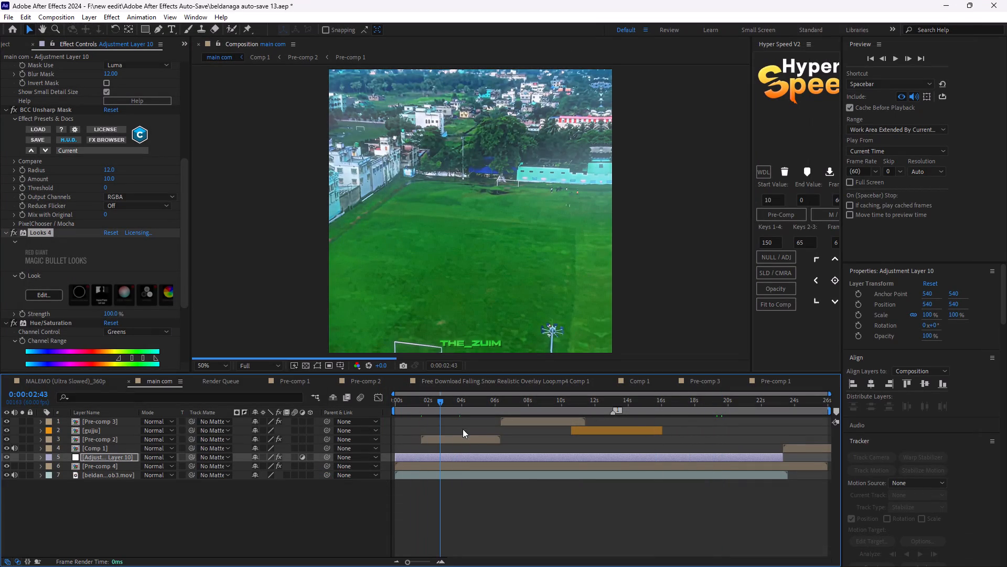
drag(449, 403, 572, 426)
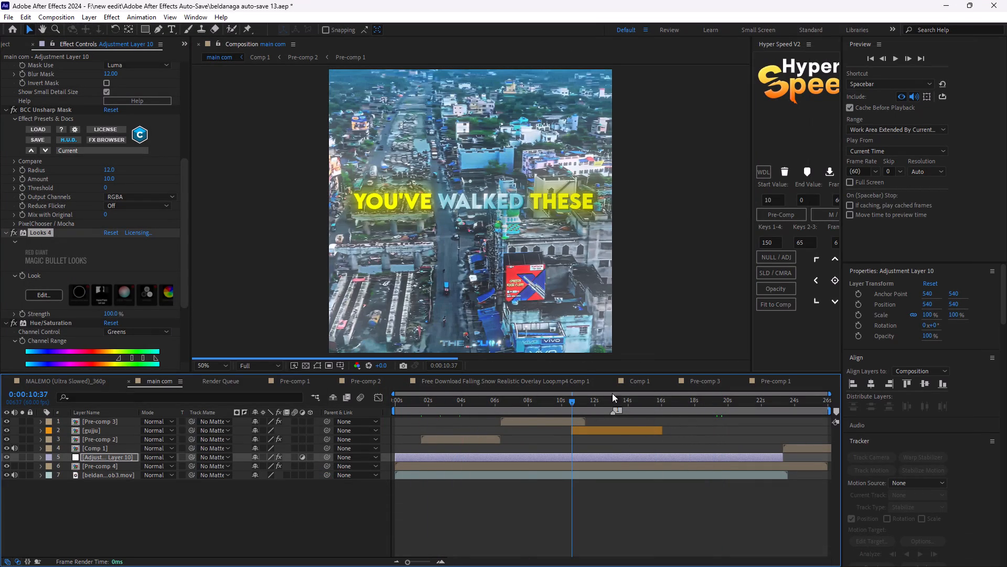
drag(573, 398, 621, 409)
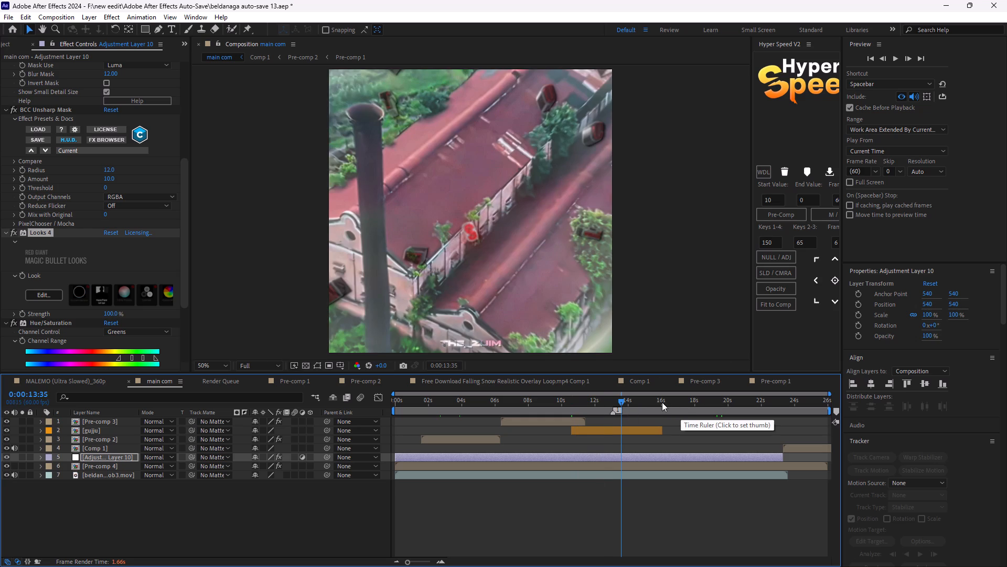
drag(625, 405, 651, 414)
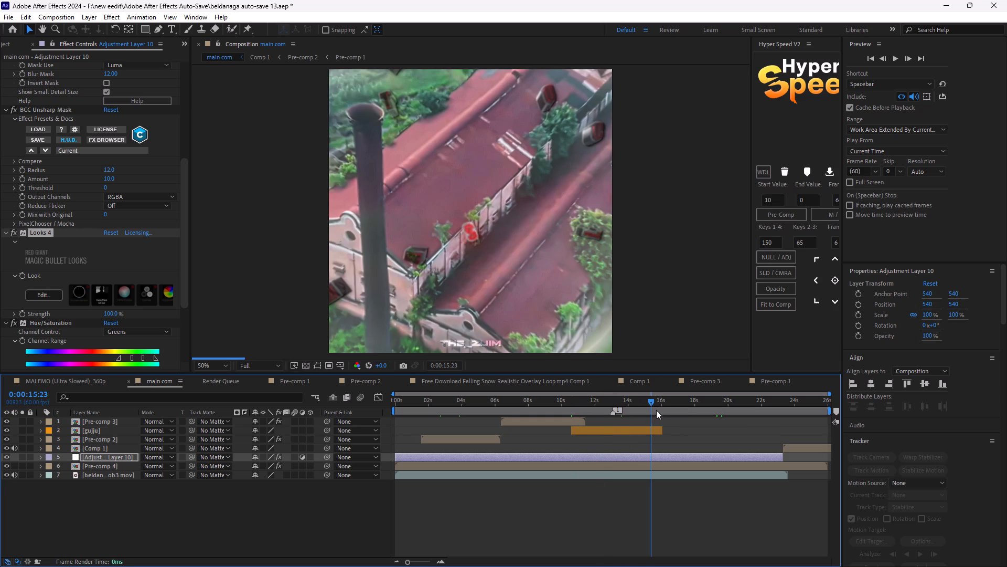
drag(650, 397, 668, 403)
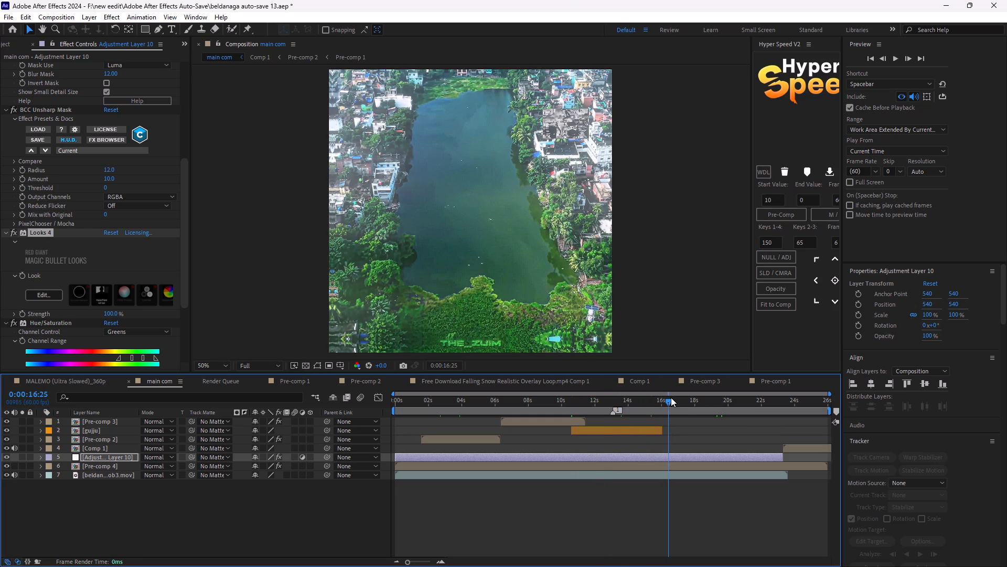
drag(671, 402, 708, 429)
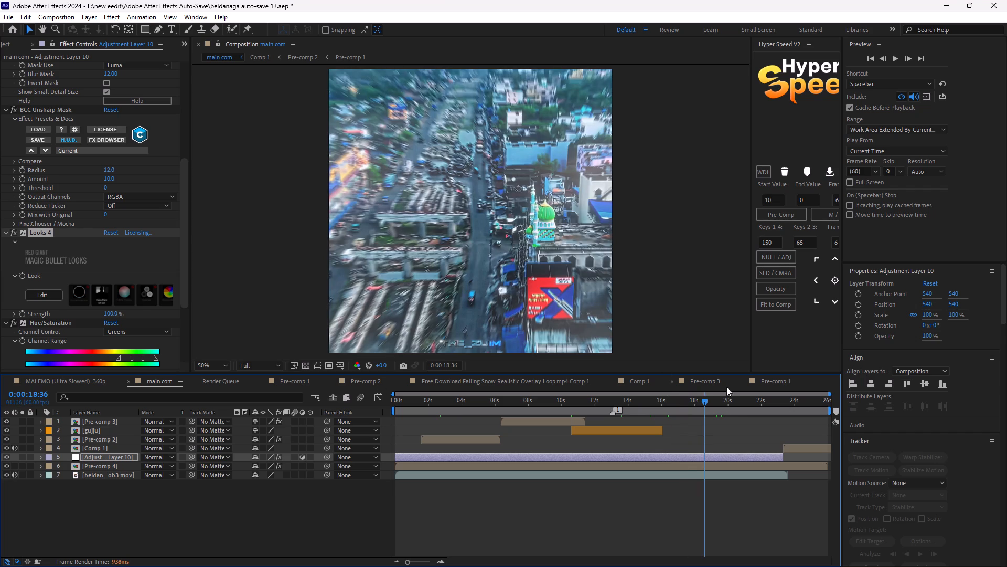
drag(703, 402, 734, 413)
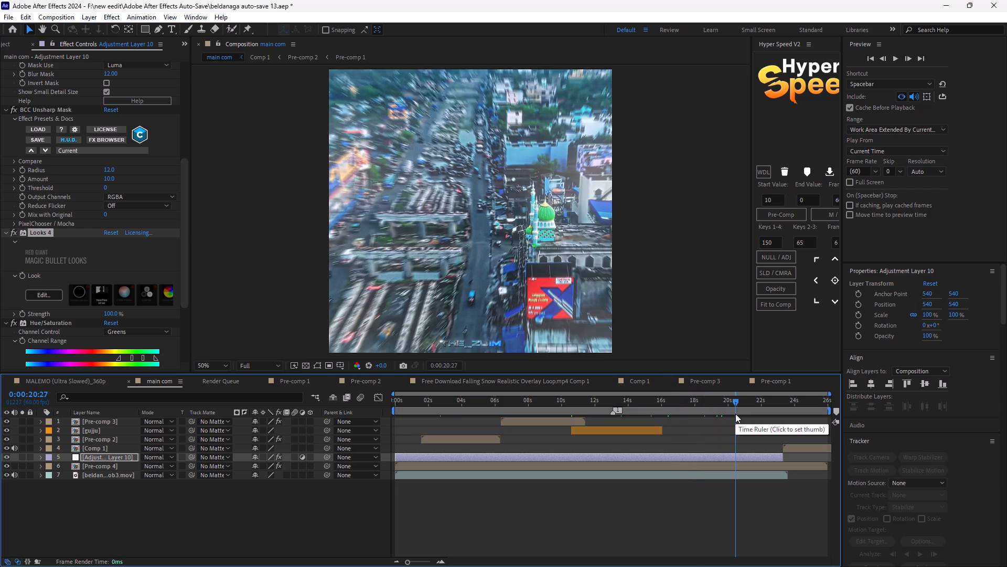
drag(739, 403, 751, 408)
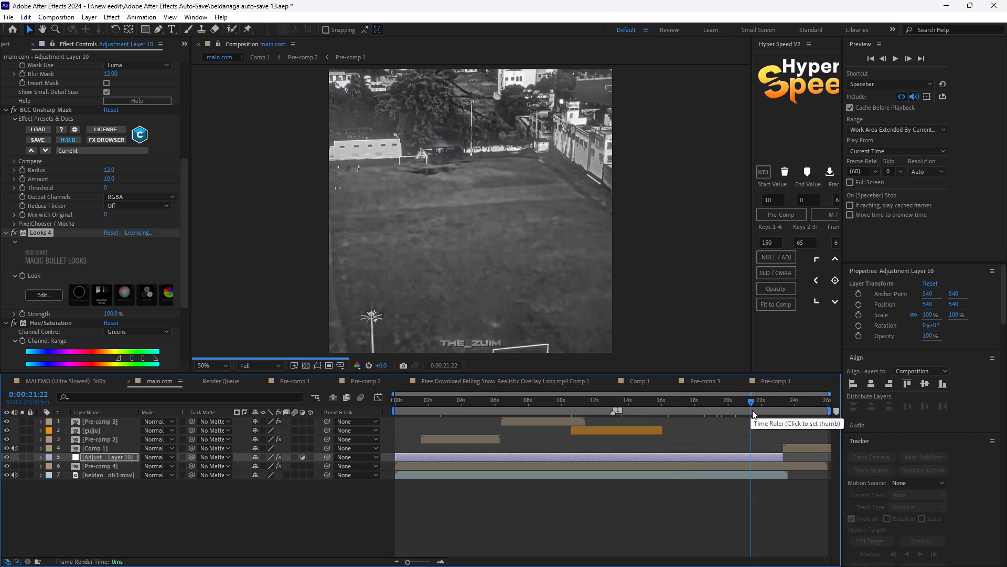
Set the preview resolution to Quarter and bring main com back to 0:00:00:00.
click(276, 366)
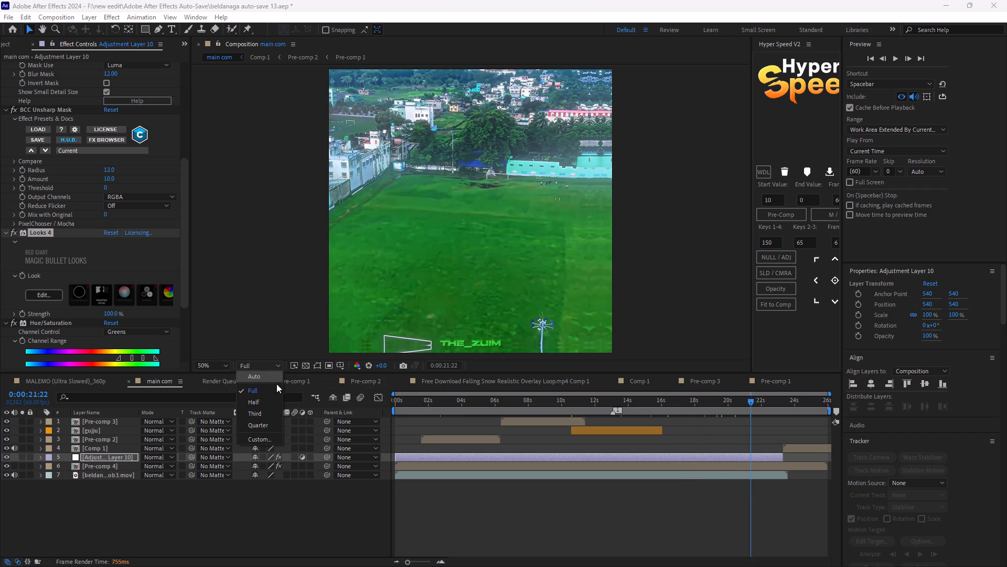
click(264, 424)
drag(742, 408, 442, 426)
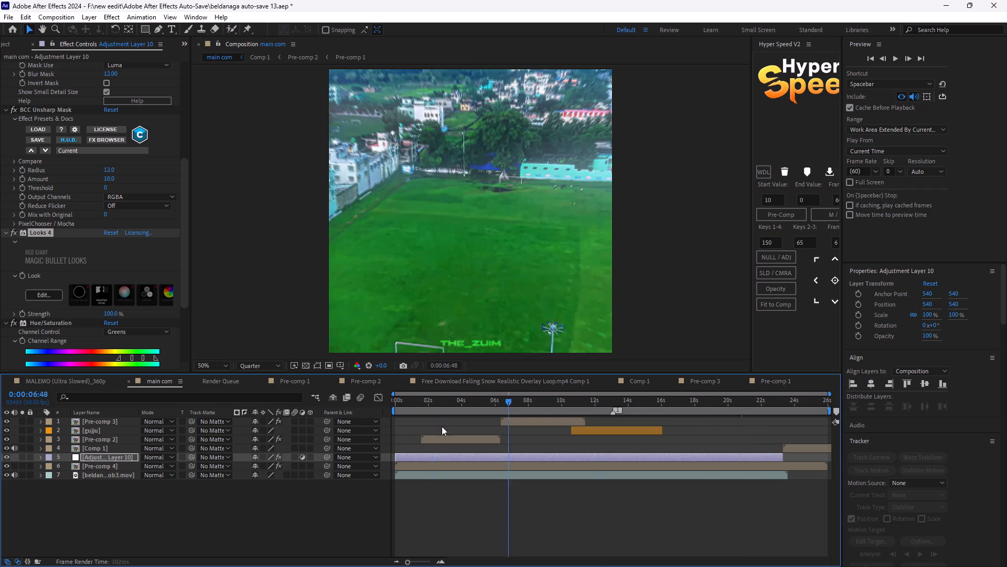
drag(442, 426, 369, 419)
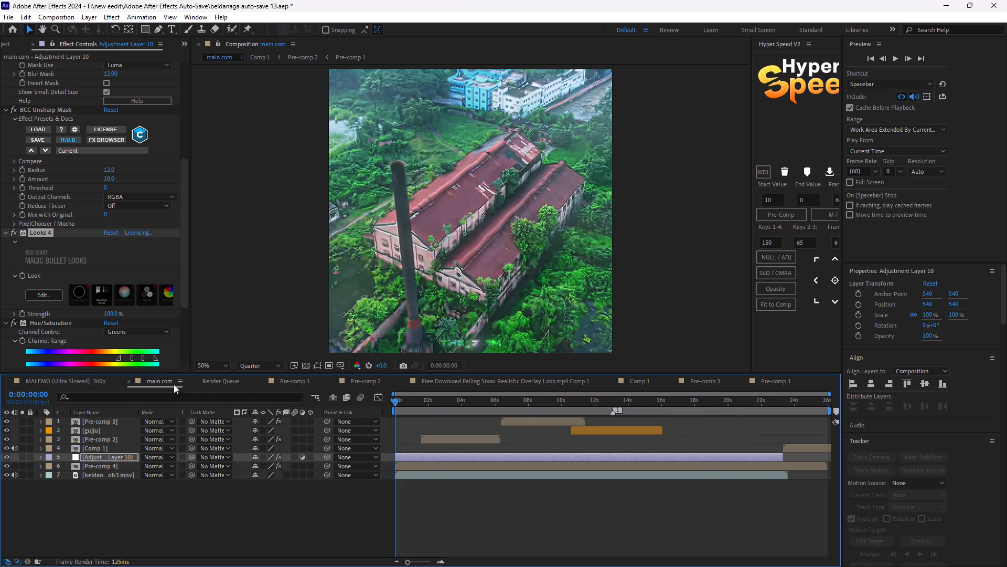
Delete all the old entries from the Render Queue, leaving it empty.
click(211, 381)
click(207, 386)
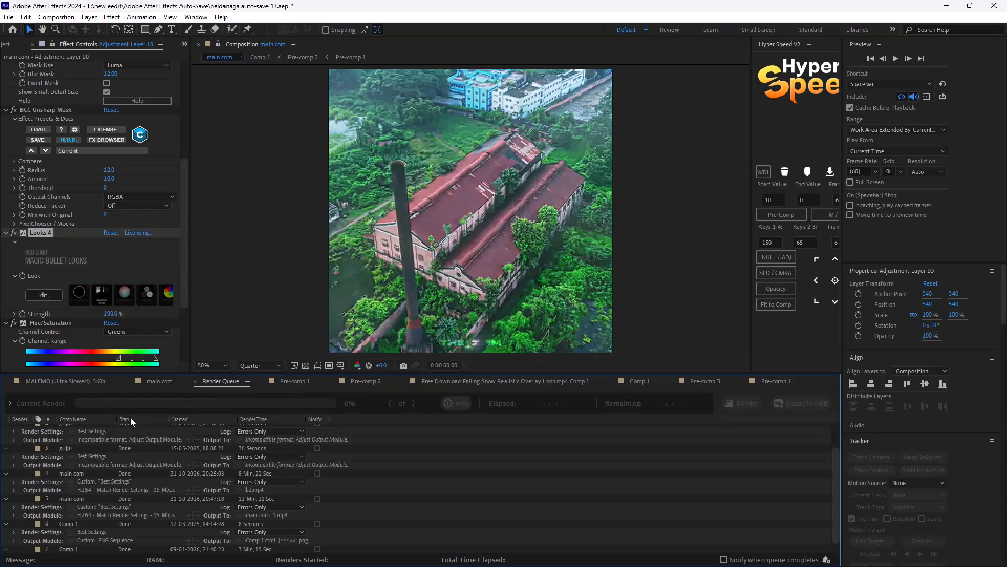
scroll(9, 437, up, 7)
right_click(61, 426)
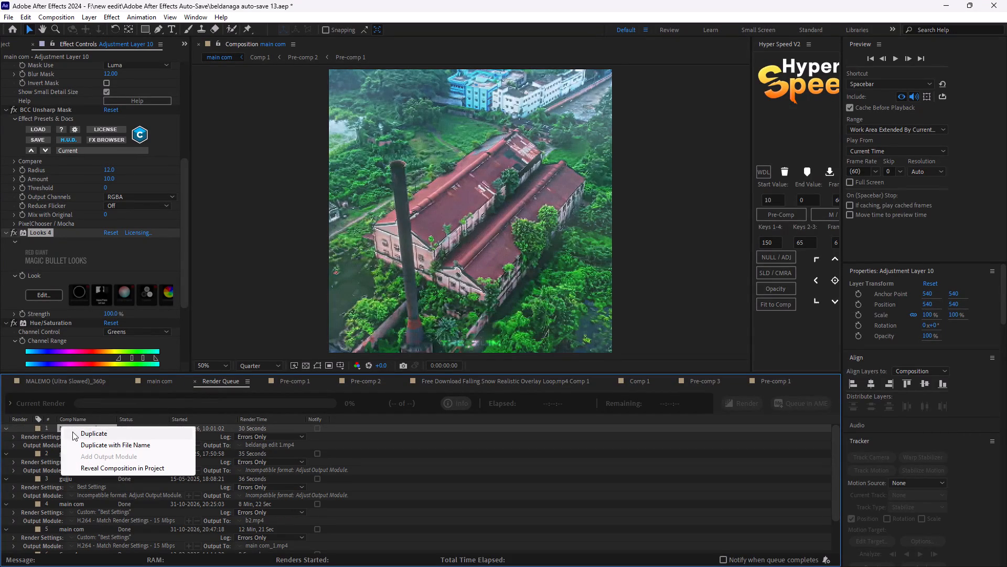
click(208, 481)
click(108, 427)
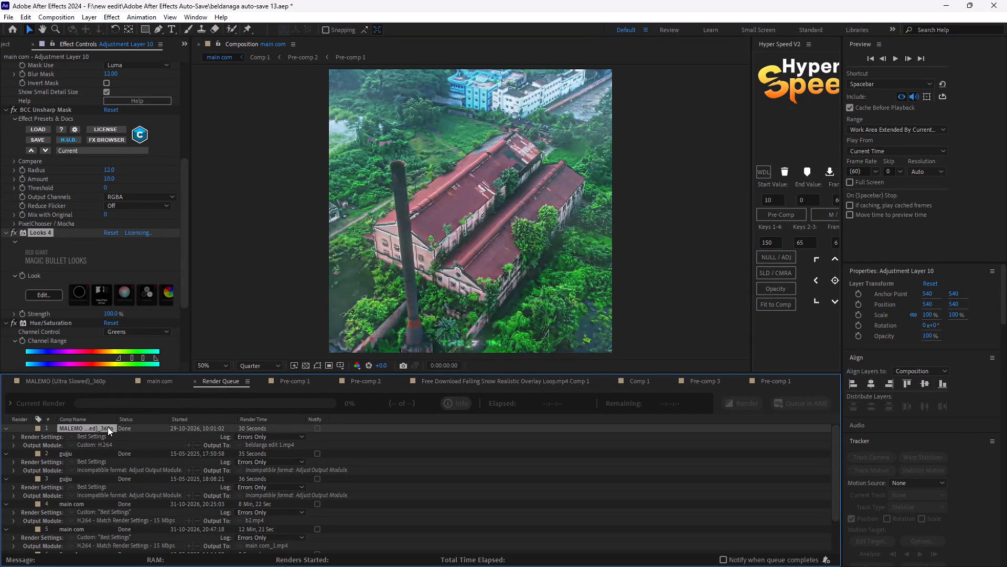
key(Delete)
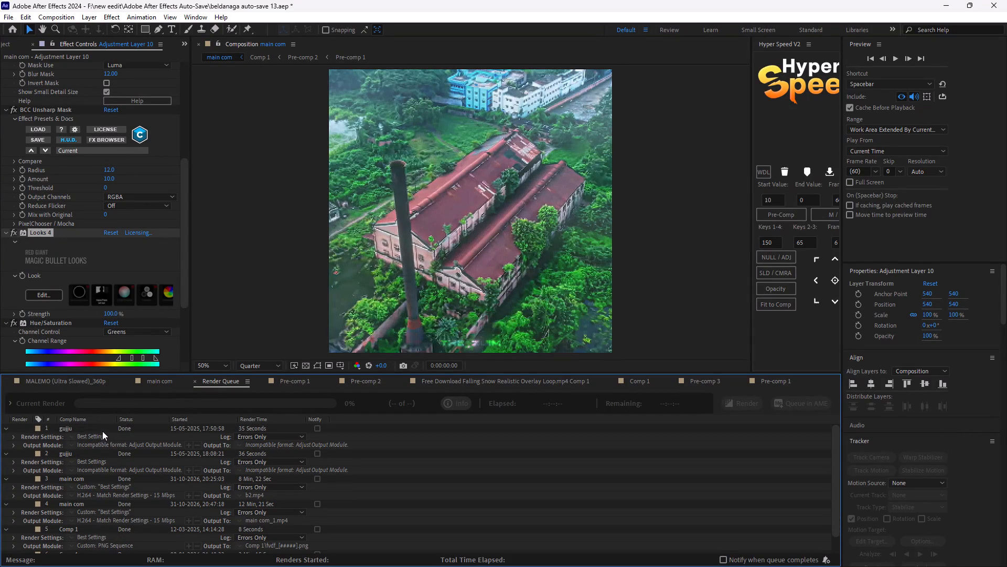
click(102, 431)
key(Delete)
click(102, 429)
key(Delete)
click(102, 429)
key(Delete)
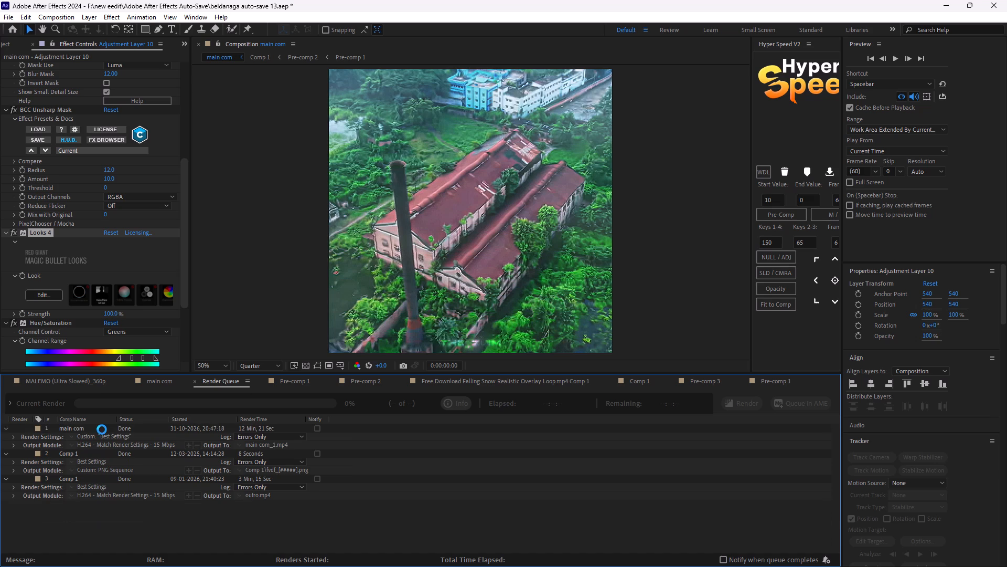
click(102, 429)
key(Delete)
click(102, 429)
key(Delete)
click(102, 429)
key(Delete)
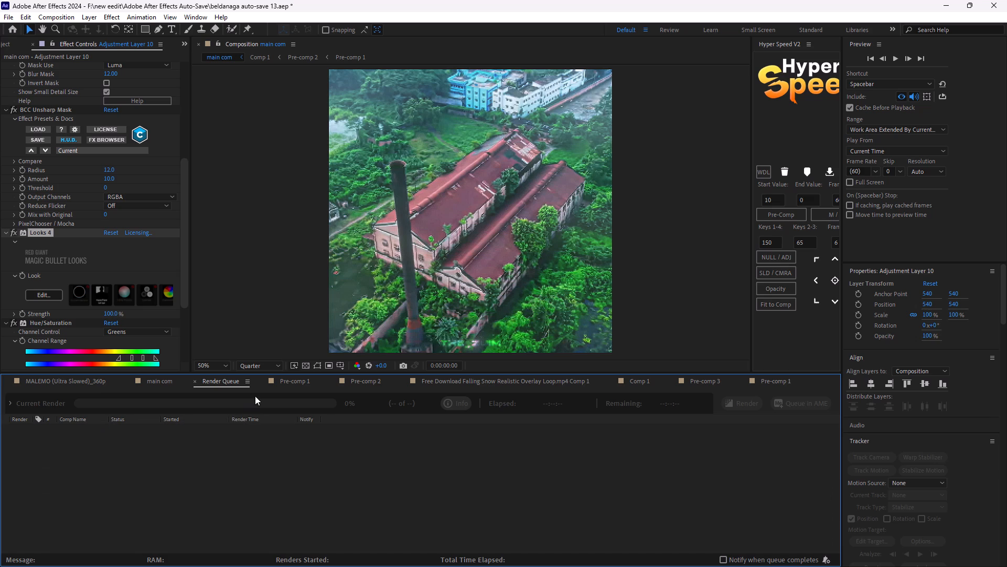
Review the main com composition from its start through the outro, including the opening factory shot up close.
click(141, 378)
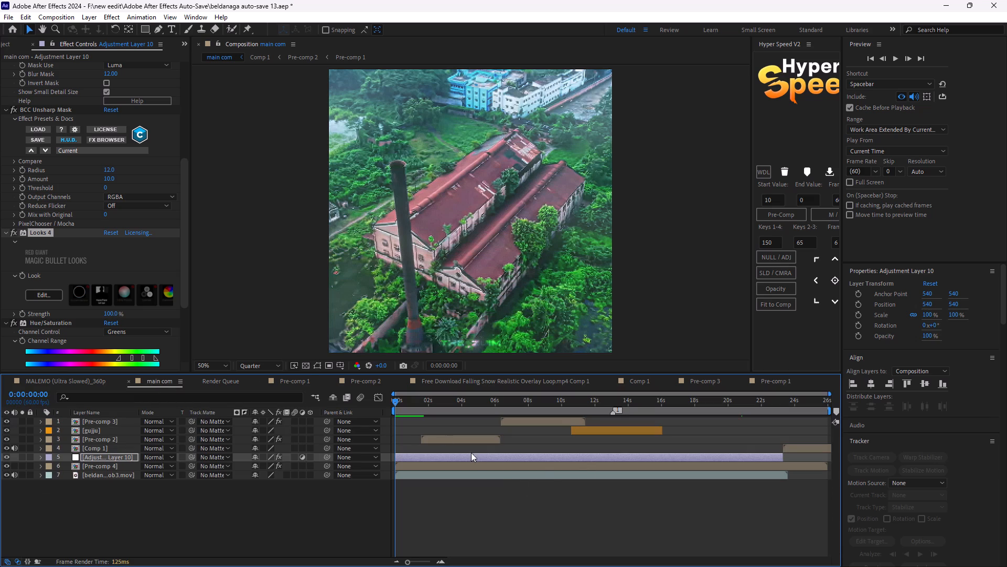
drag(403, 400, 802, 454)
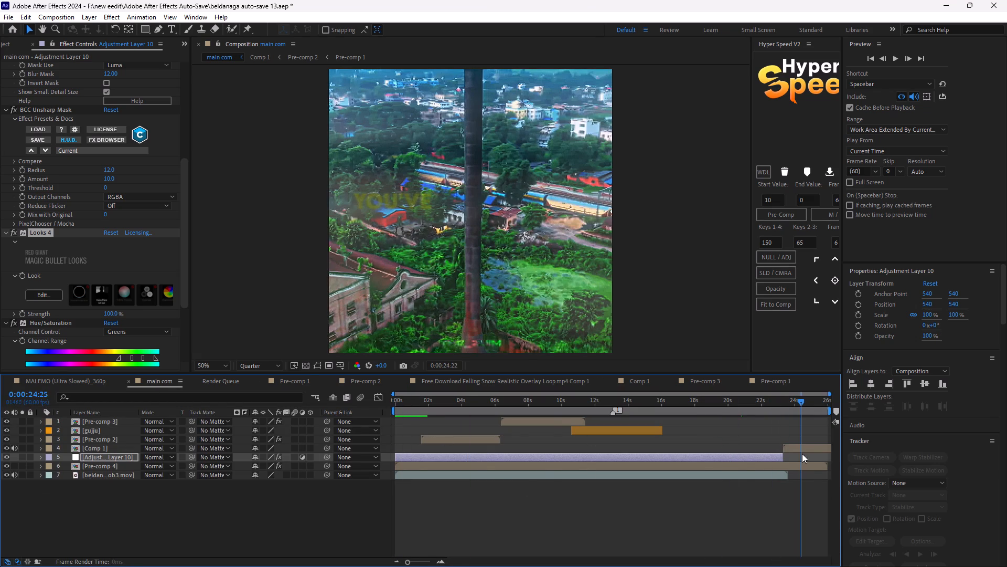
drag(802, 454, 447, 448)
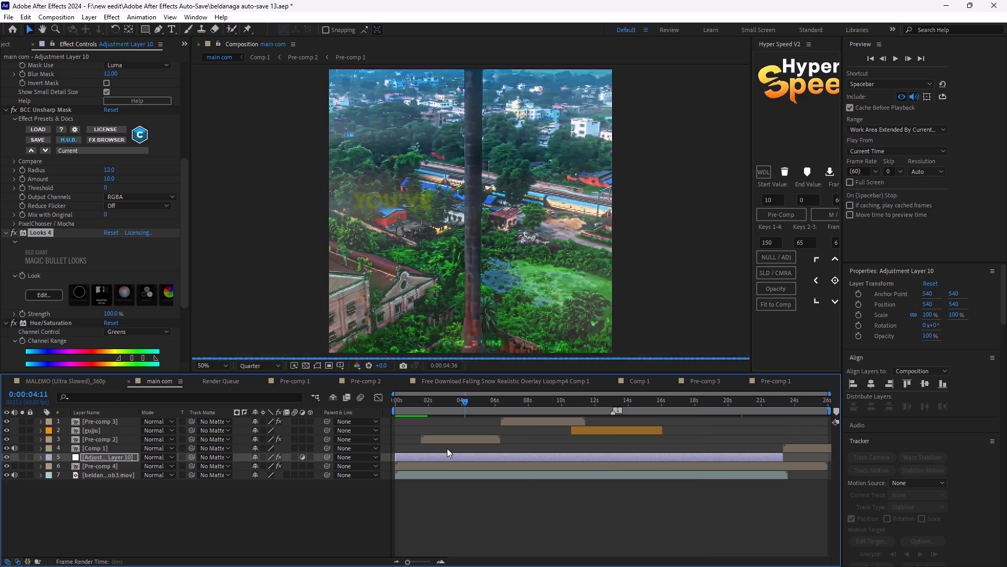
drag(447, 448, 343, 434)
scroll(488, 256, up, 1)
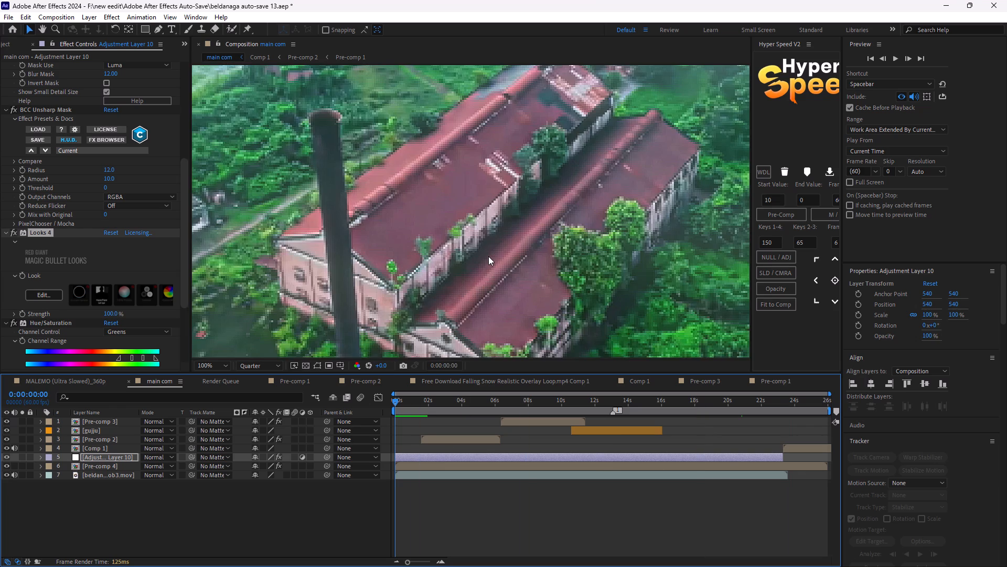
scroll(488, 258, down, 1)
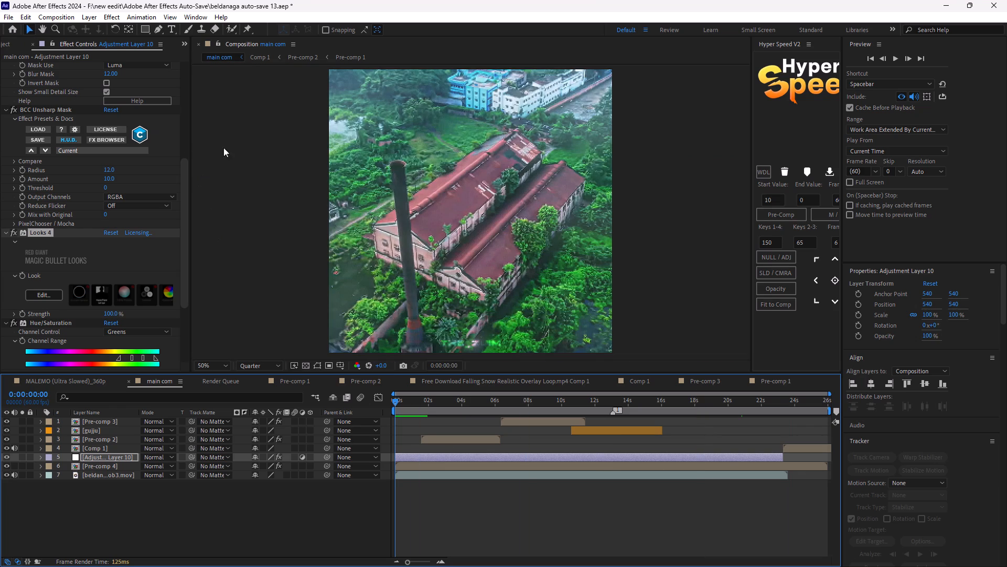
drag(405, 398, 410, 398)
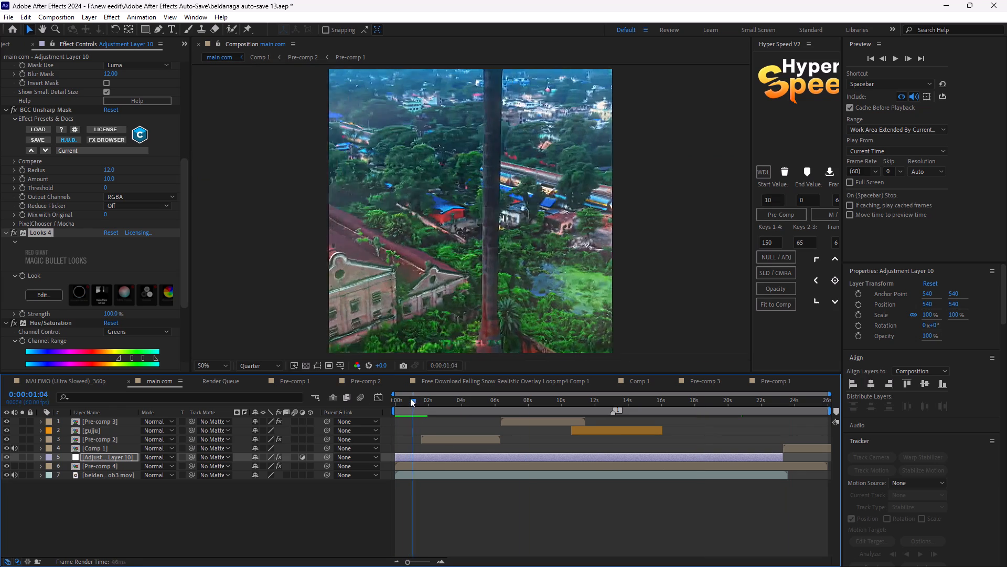
drag(410, 398, 794, 436)
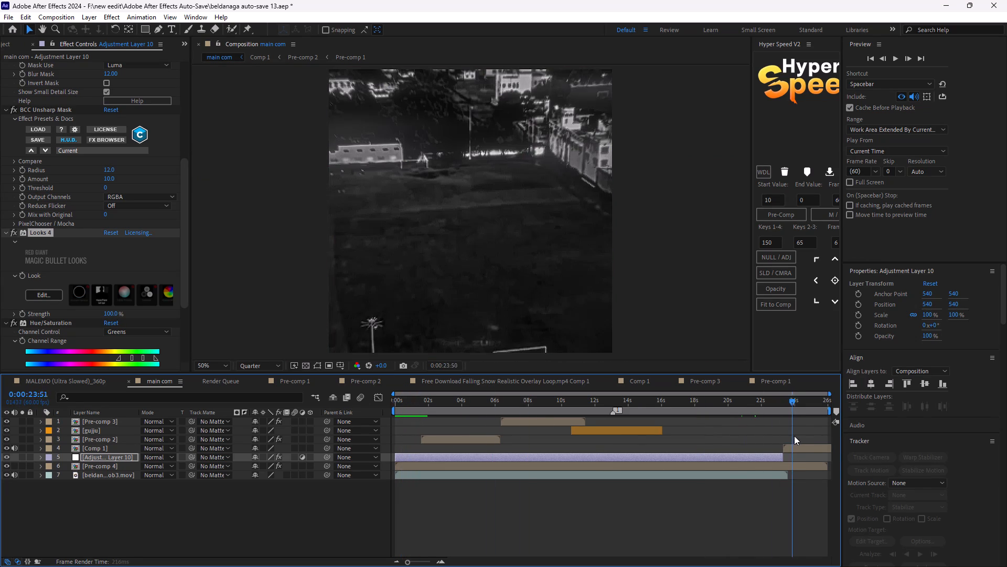
drag(794, 436, 811, 438)
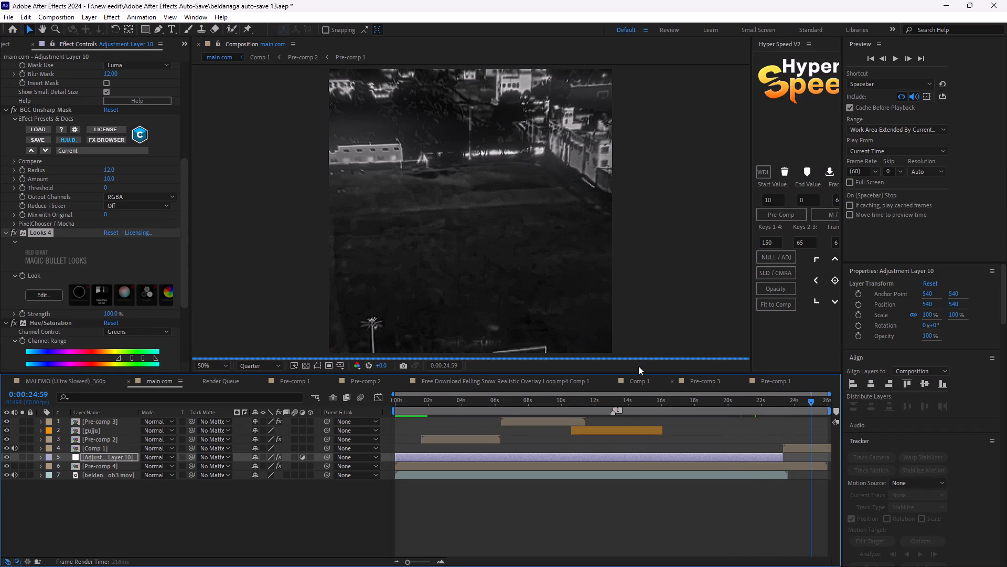
Look through Pre-comp 3, Pre-comp 1 and Comp 1, and open Comp 1's outro down to its THE_ZUIM title composition.
click(709, 383)
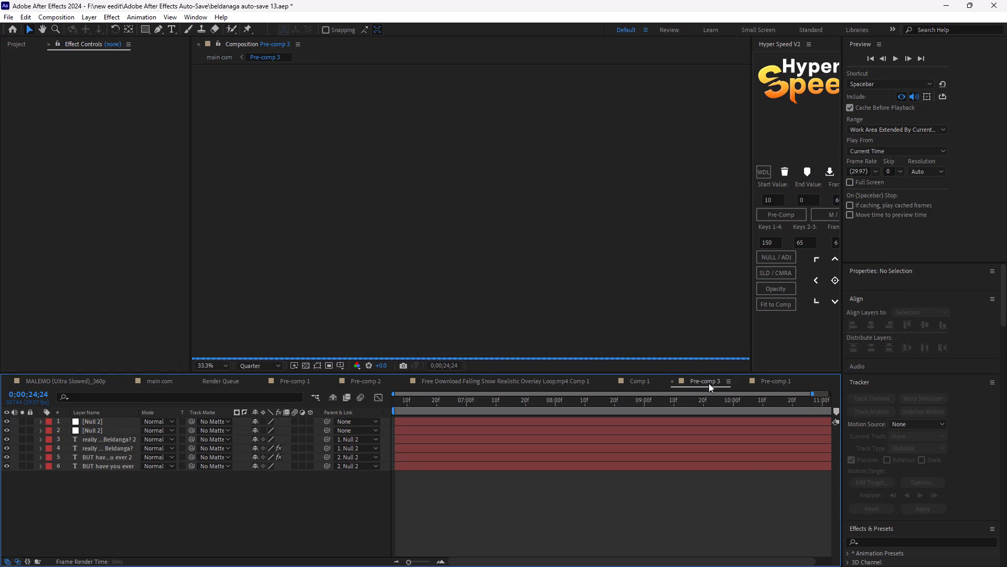
click(781, 382)
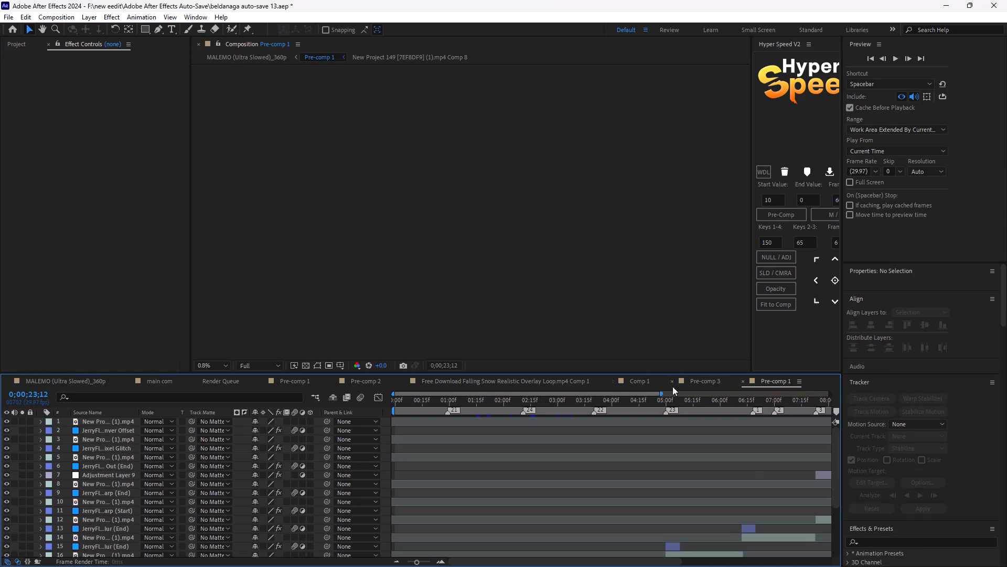
click(624, 383)
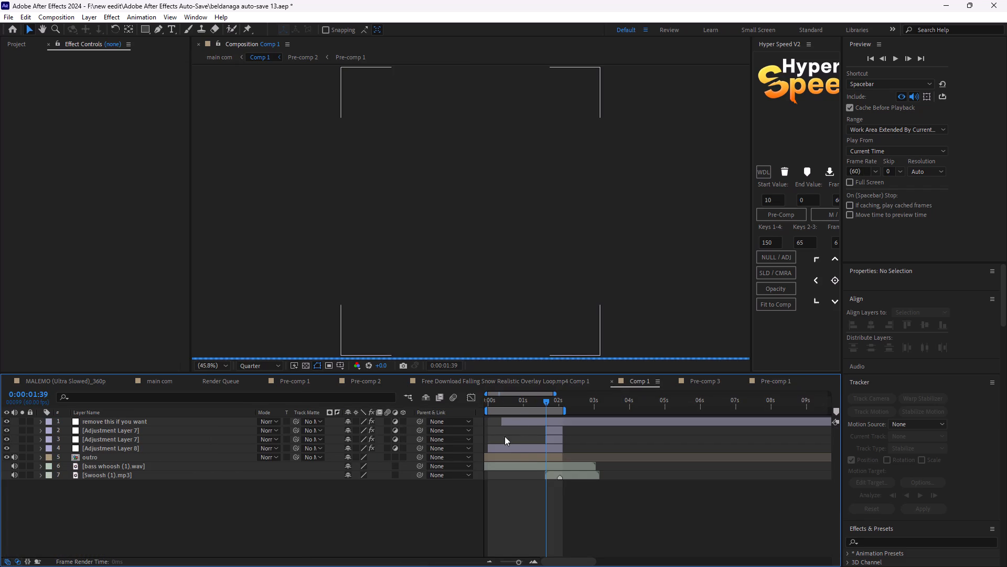
double_click(530, 456)
double_click(528, 477)
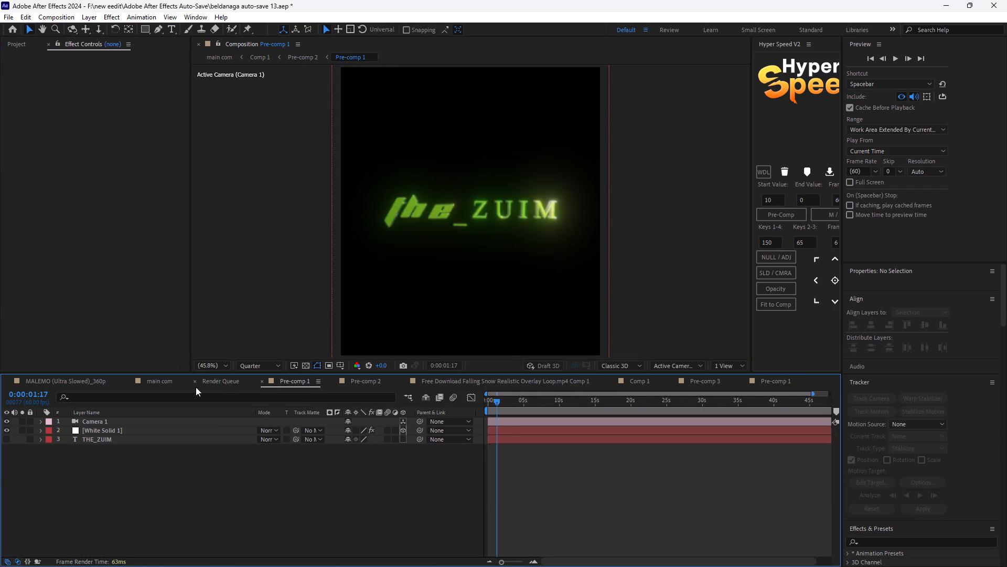
Return to main com, check the frame at 0:00:13:16, and add the composition to the Render Queue.
click(163, 382)
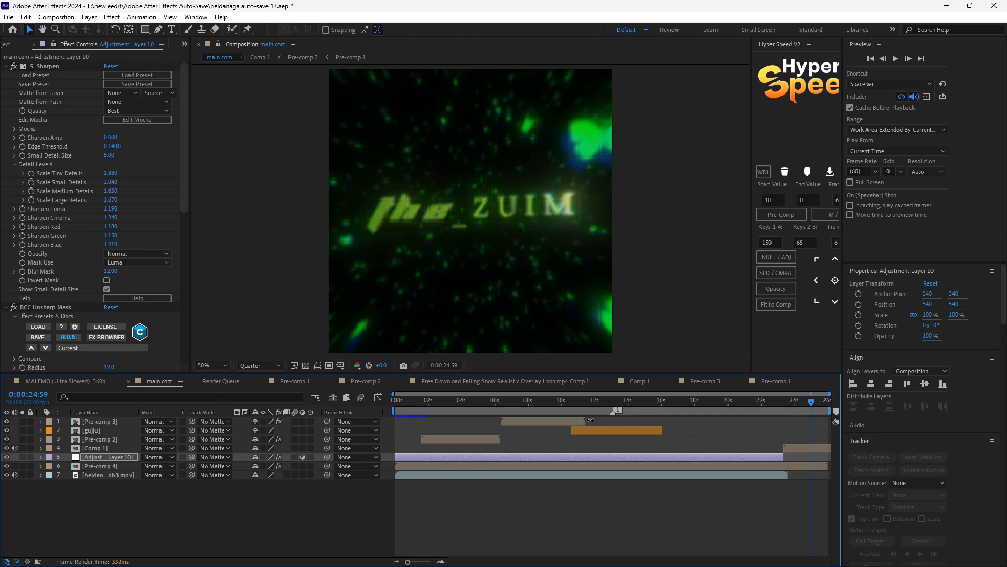
drag(812, 403, 617, 411)
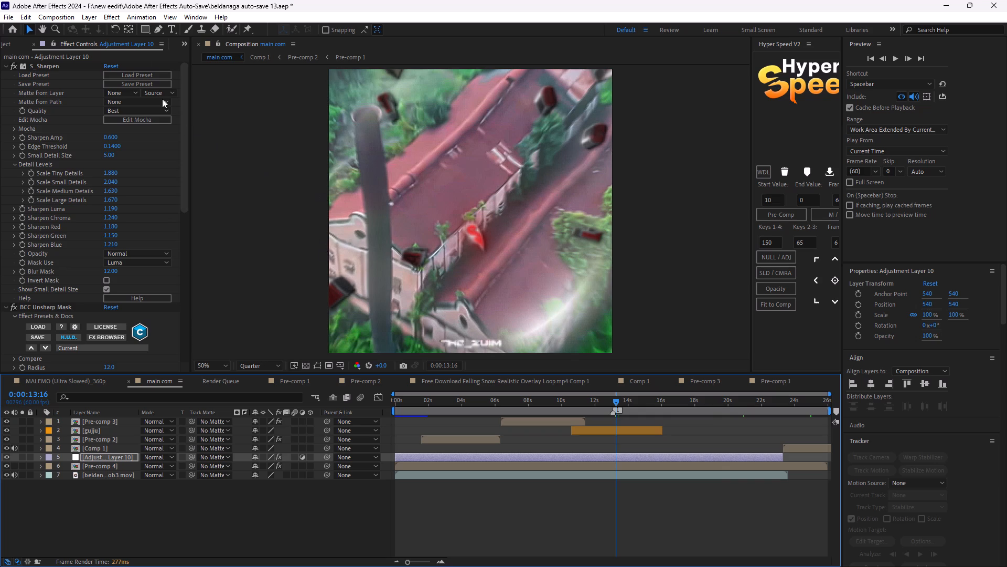
click(5, 16)
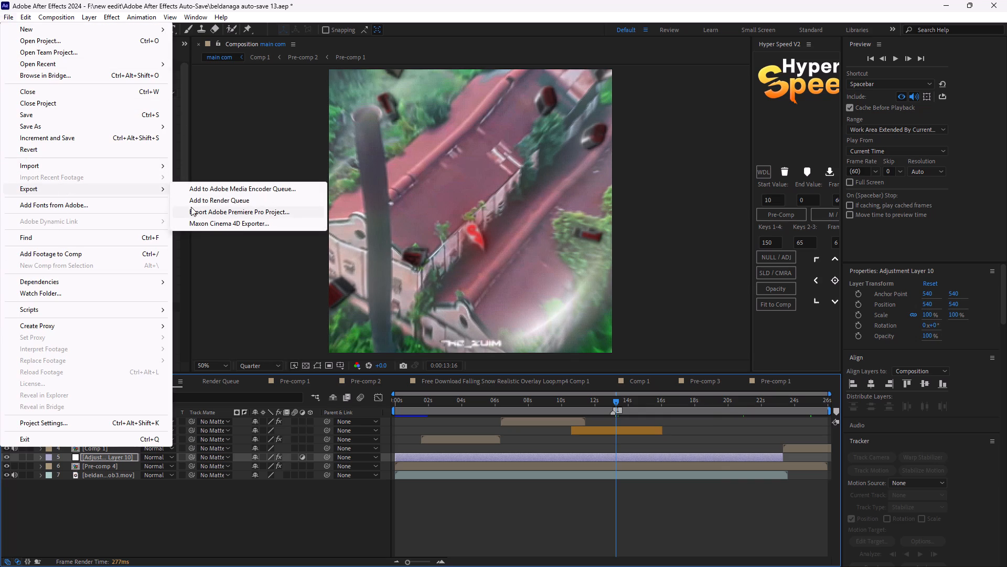
click(199, 201)
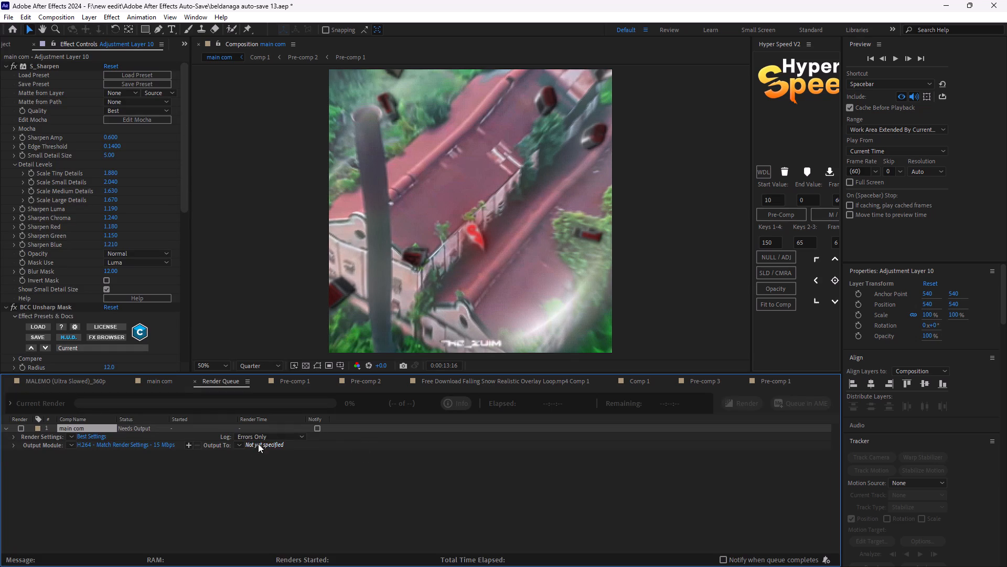
Check the H.264 output module settings of the main com render item and close them without changes.
click(264, 438)
click(385, 450)
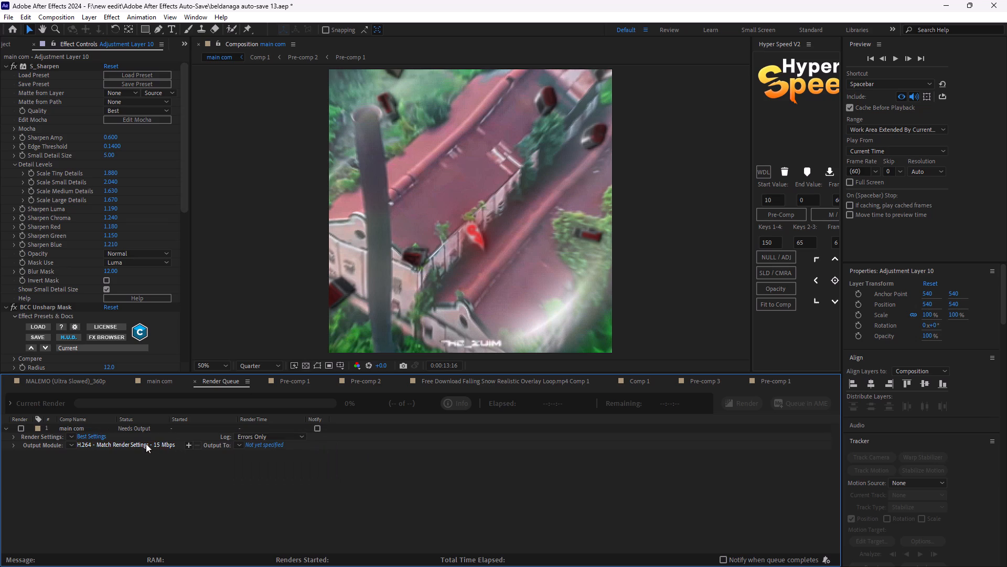
click(146, 444)
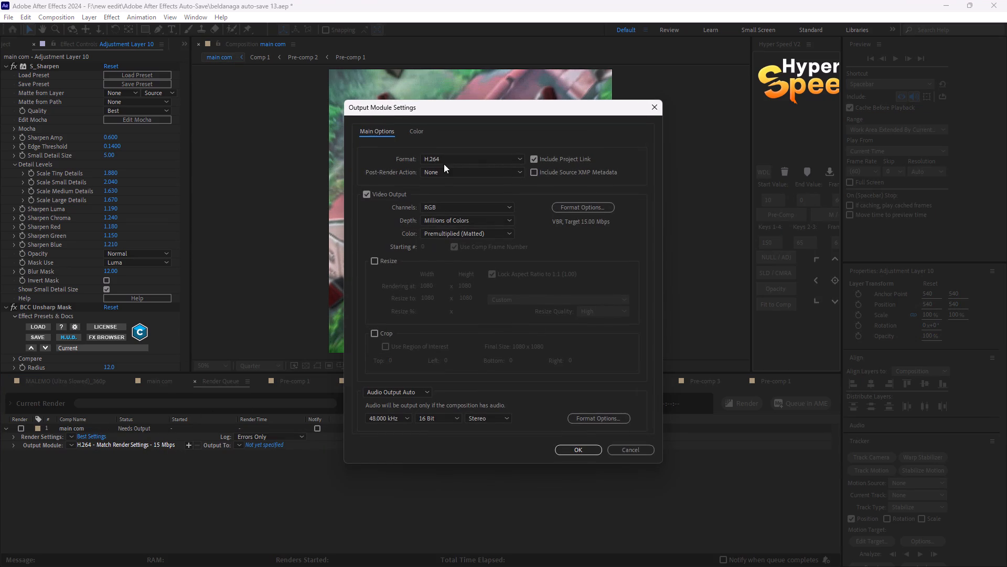
click(651, 116)
click(655, 114)
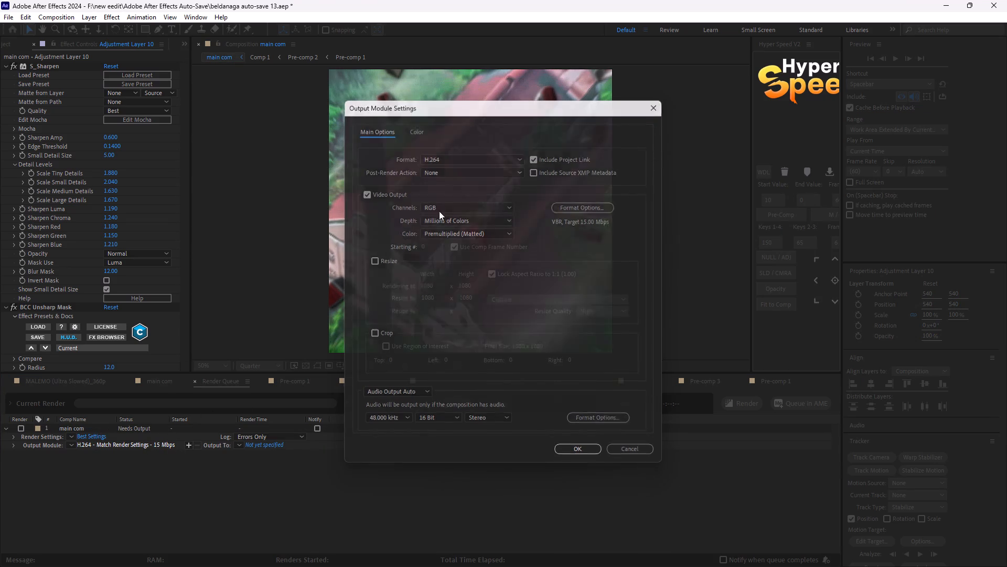
Open the composition settings of main com from the project and look through the available size presets.
click(166, 384)
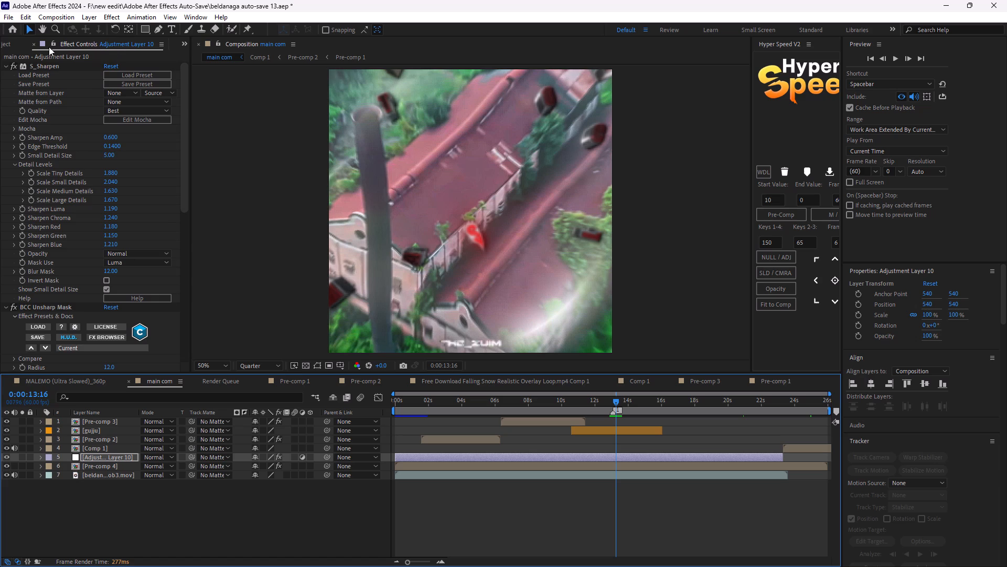
click(15, 46)
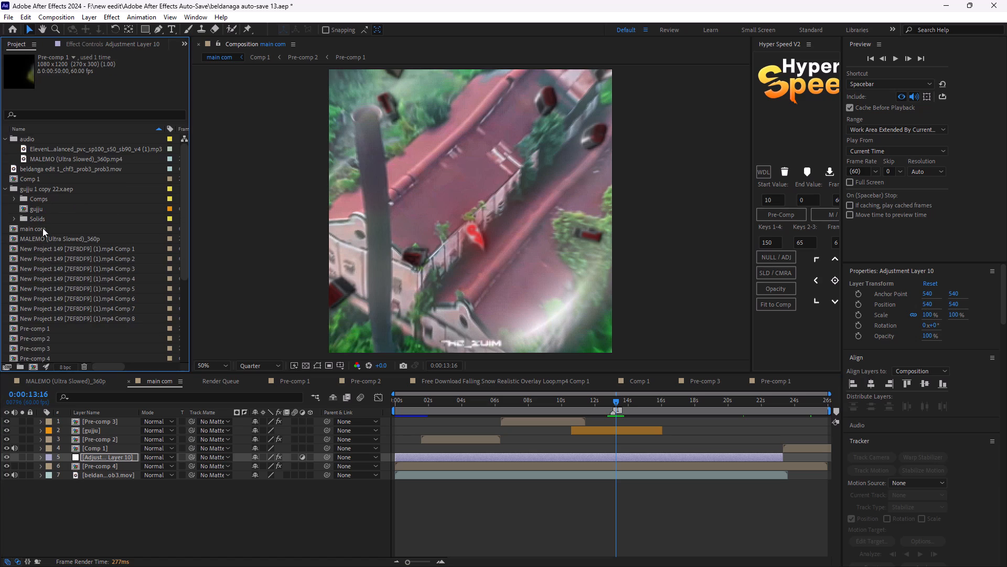
click(42, 232)
right_click(42, 232)
click(67, 236)
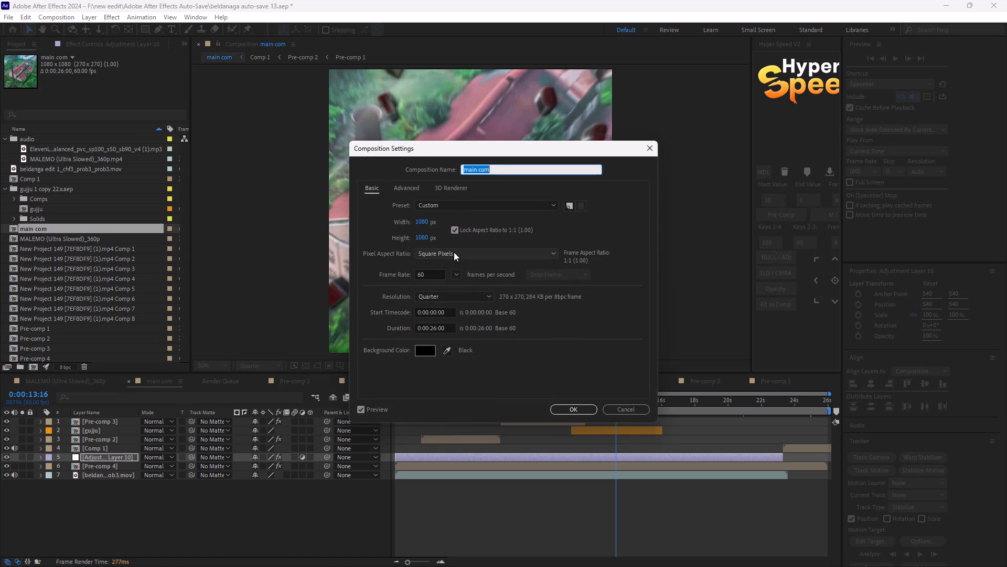
click(499, 204)
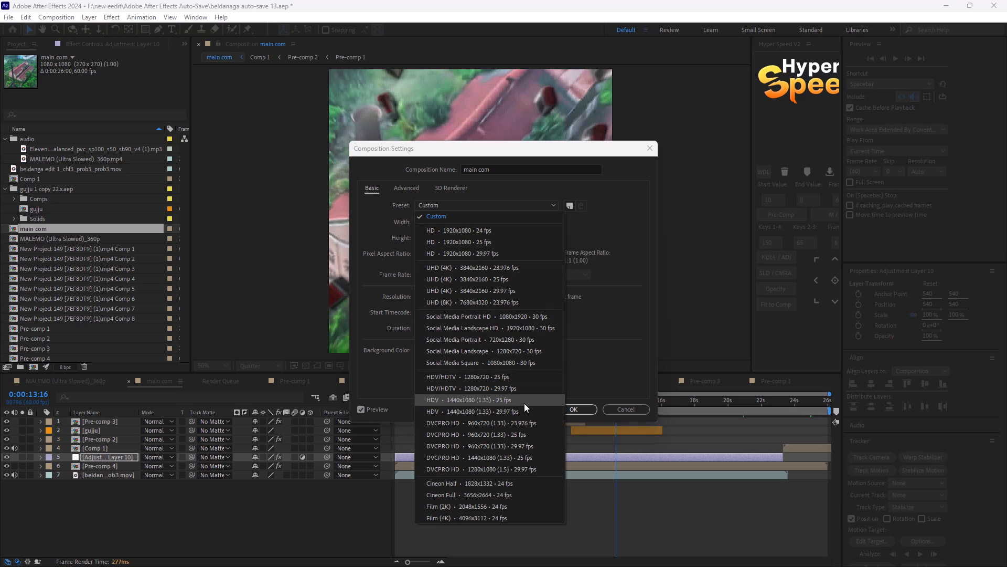
click(608, 339)
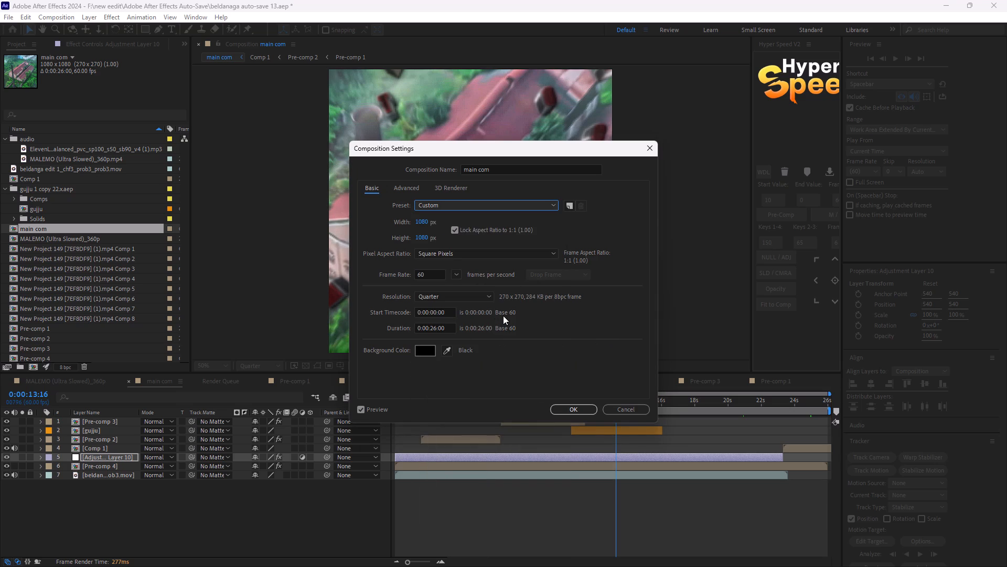
In File Explorer, check the frame size in the file properties of beldanga edit 1_chf3_prob3_prob3 in Downloads.
click(458, 555)
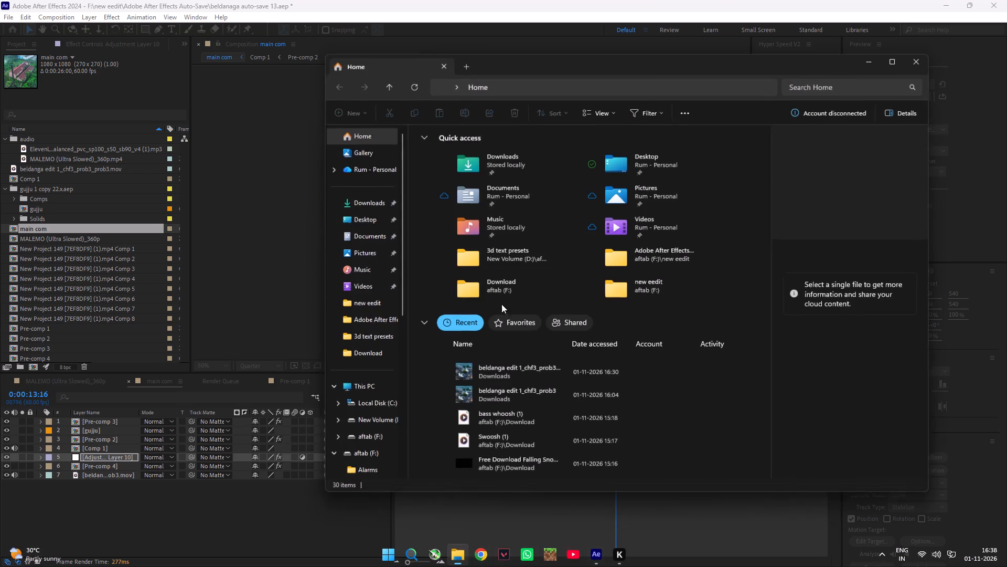
click(367, 201)
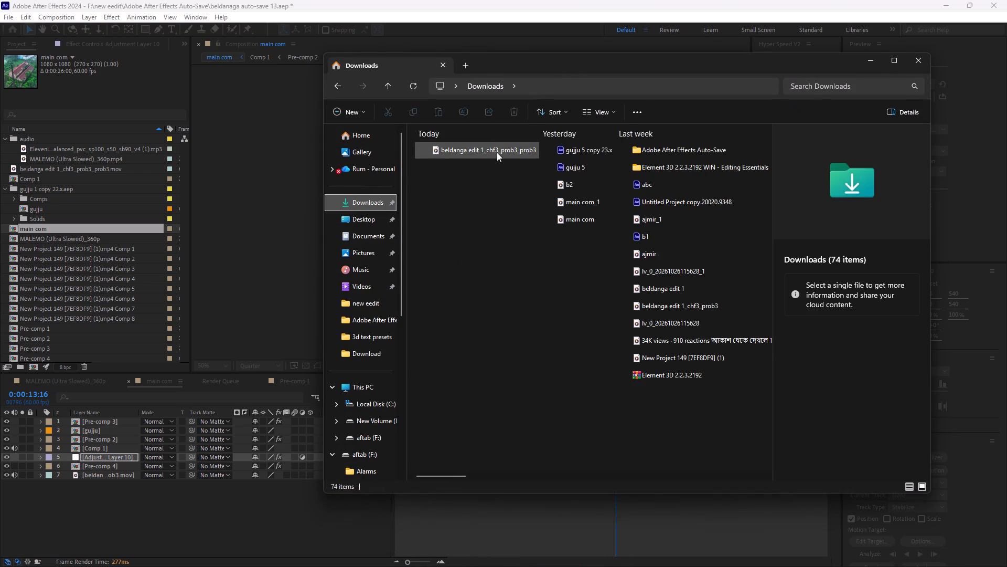
right_click(497, 152)
click(547, 402)
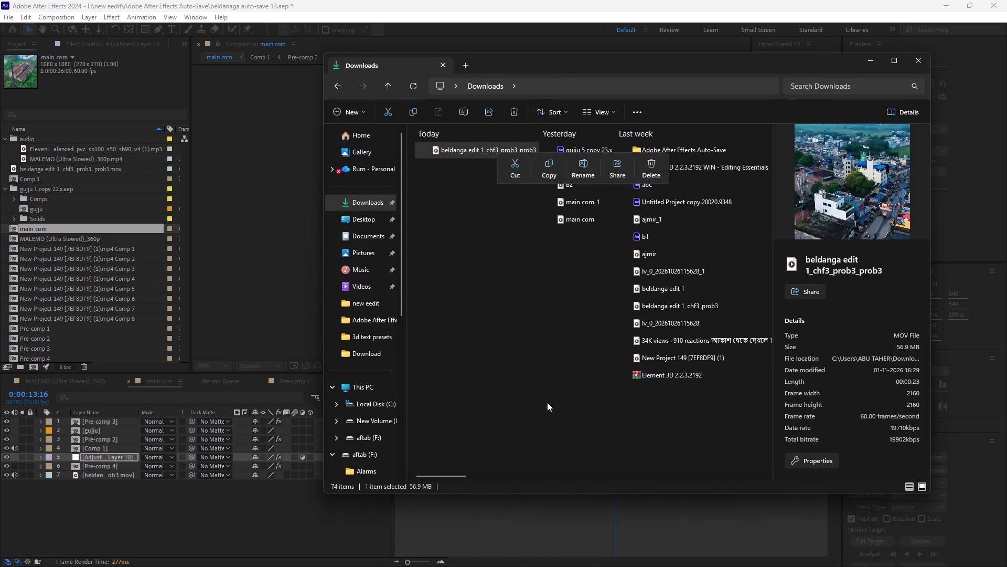
click(545, 442)
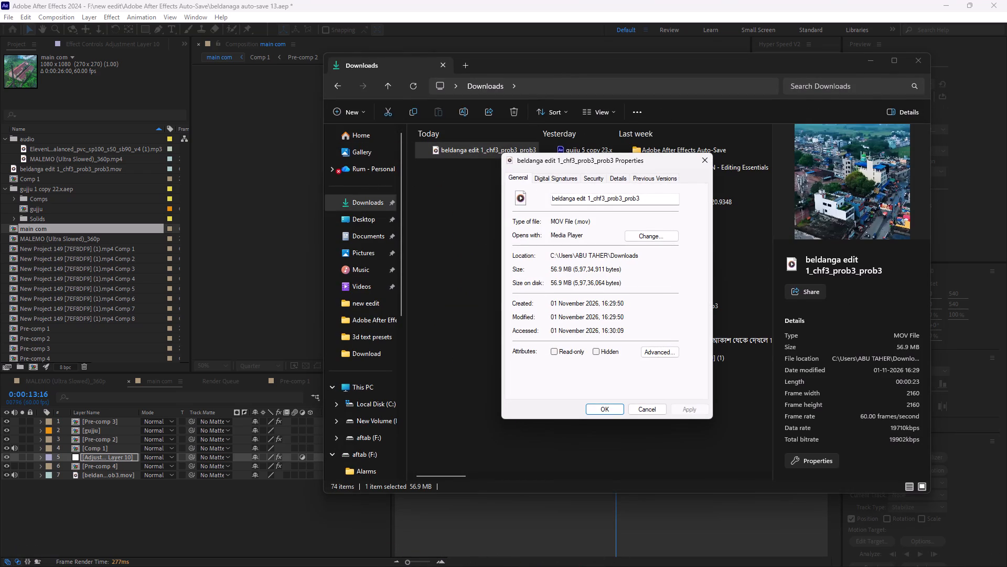
click(612, 177)
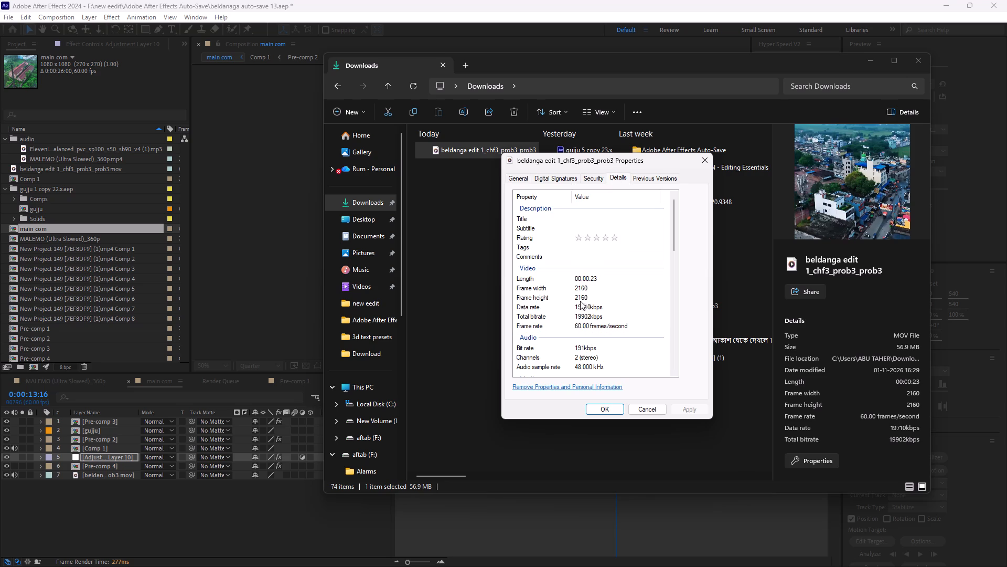
drag(576, 287, 587, 289)
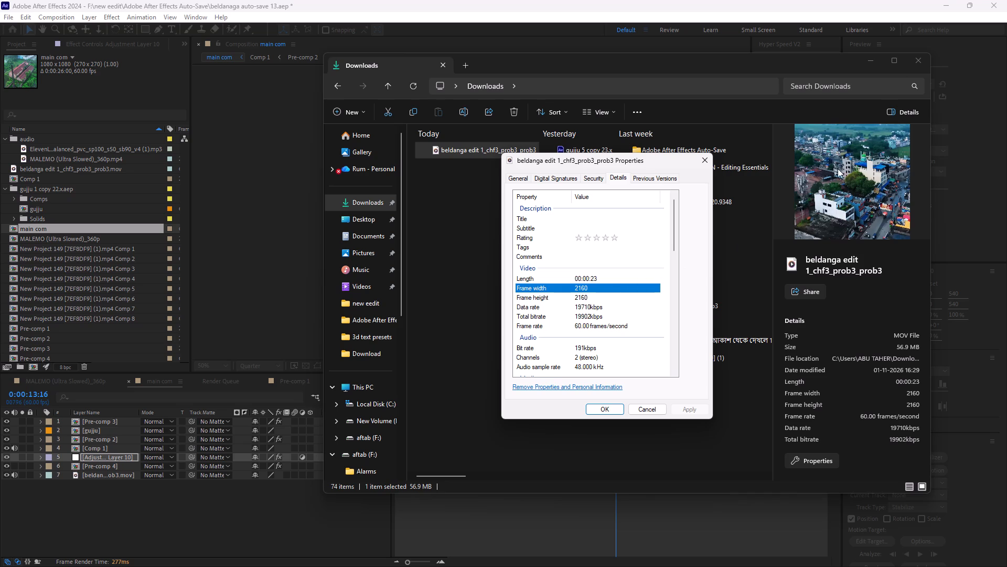
click(920, 62)
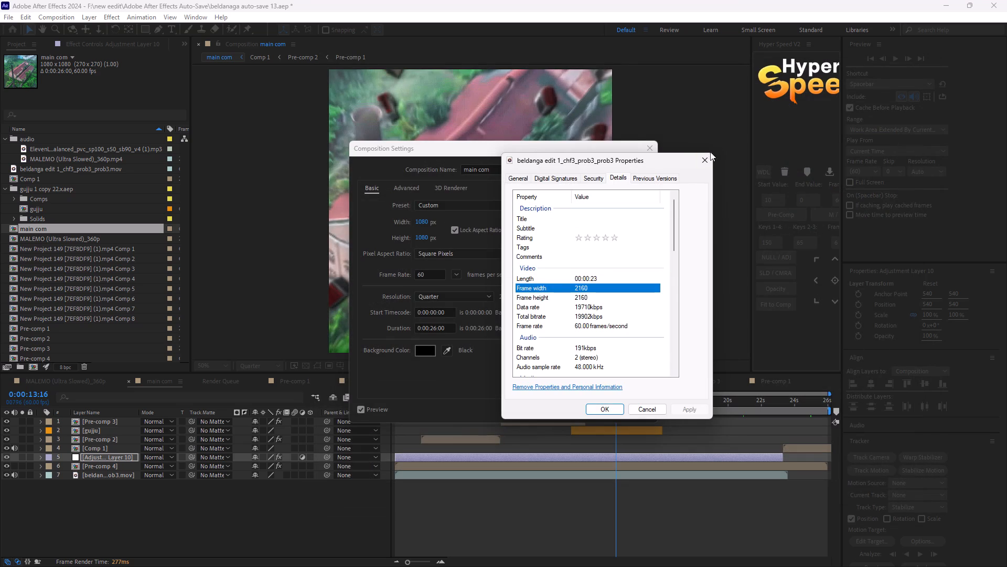
click(706, 156)
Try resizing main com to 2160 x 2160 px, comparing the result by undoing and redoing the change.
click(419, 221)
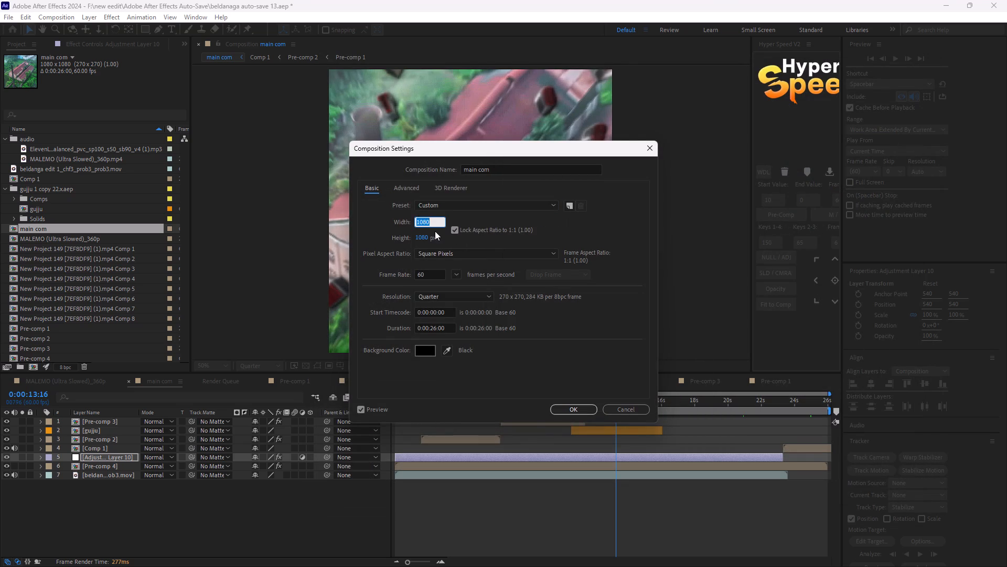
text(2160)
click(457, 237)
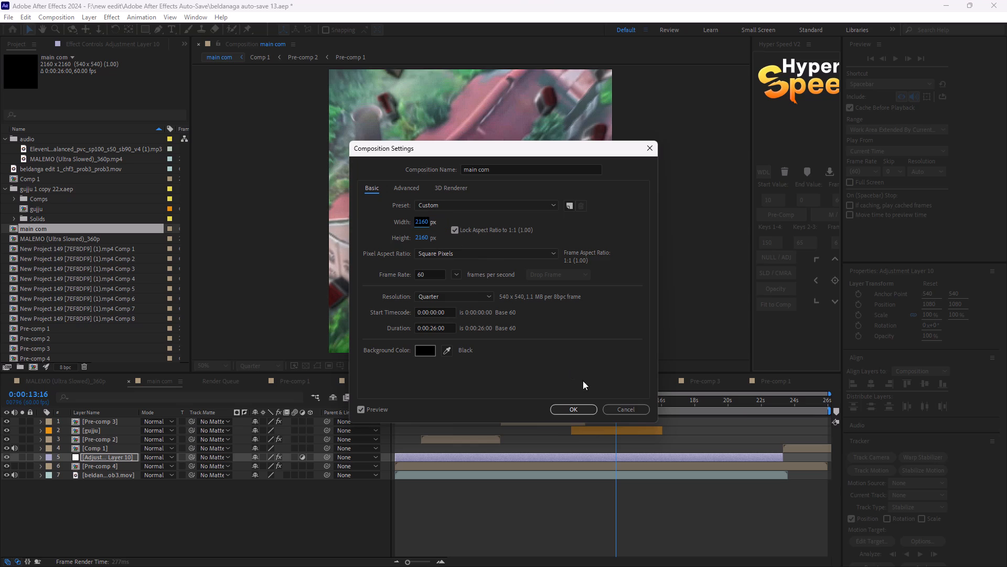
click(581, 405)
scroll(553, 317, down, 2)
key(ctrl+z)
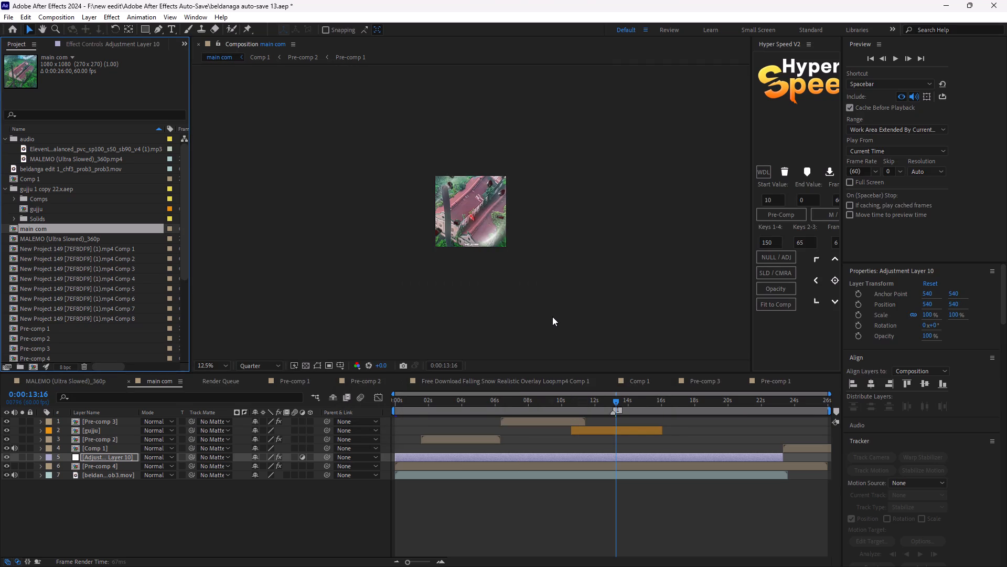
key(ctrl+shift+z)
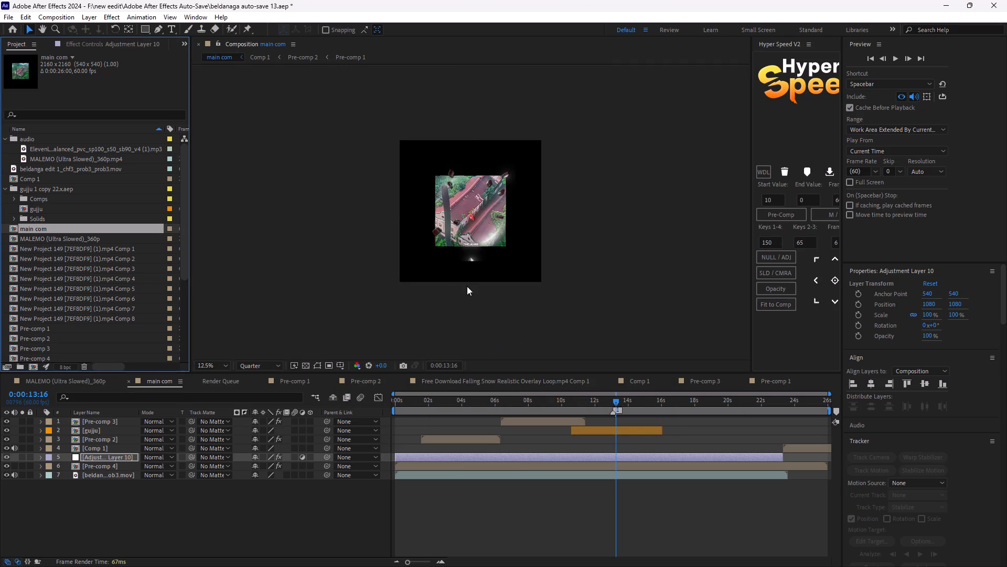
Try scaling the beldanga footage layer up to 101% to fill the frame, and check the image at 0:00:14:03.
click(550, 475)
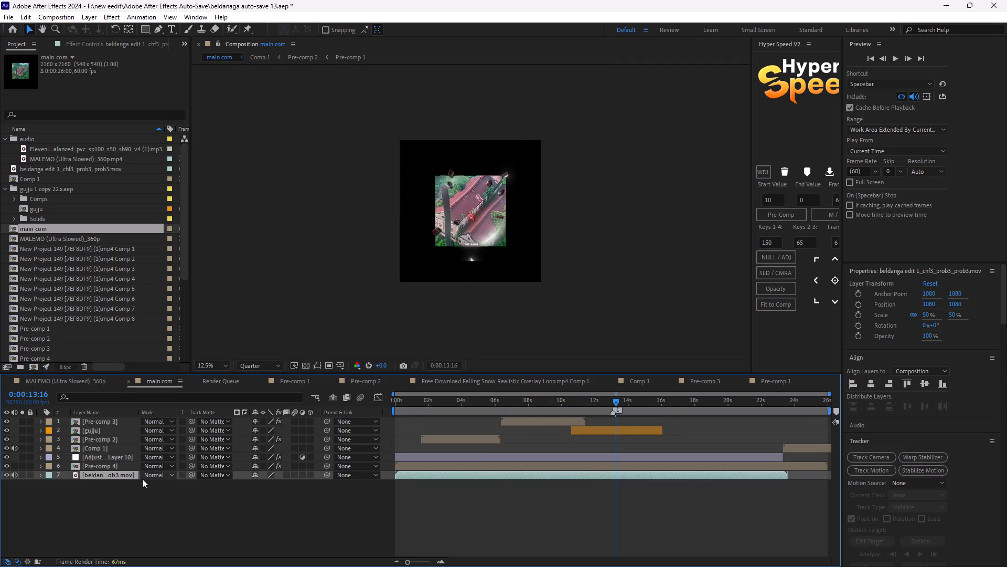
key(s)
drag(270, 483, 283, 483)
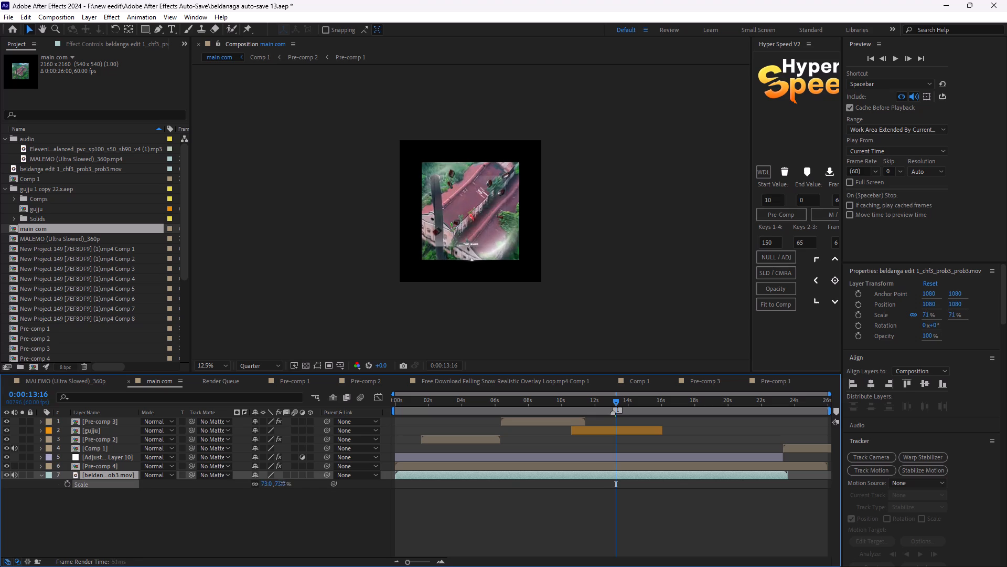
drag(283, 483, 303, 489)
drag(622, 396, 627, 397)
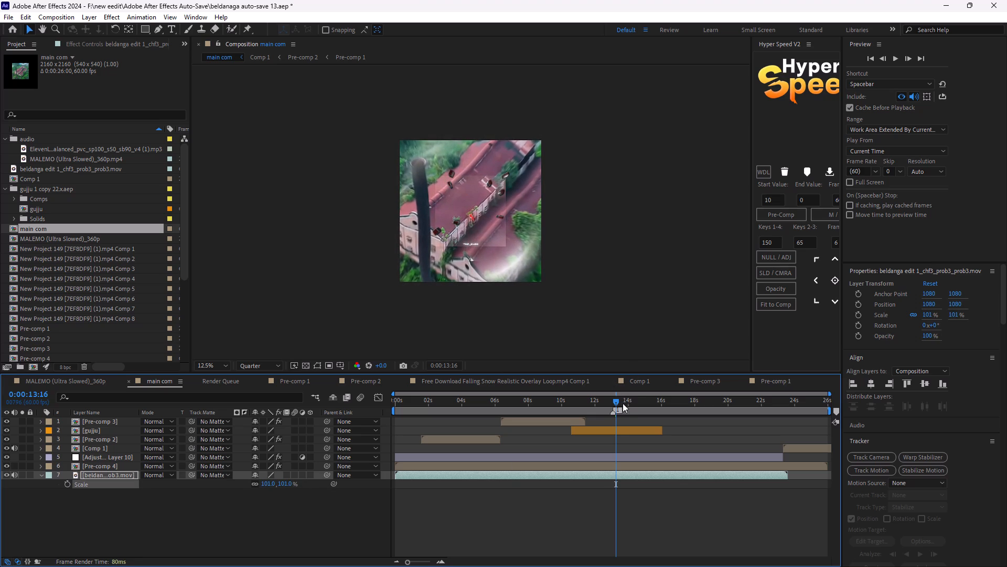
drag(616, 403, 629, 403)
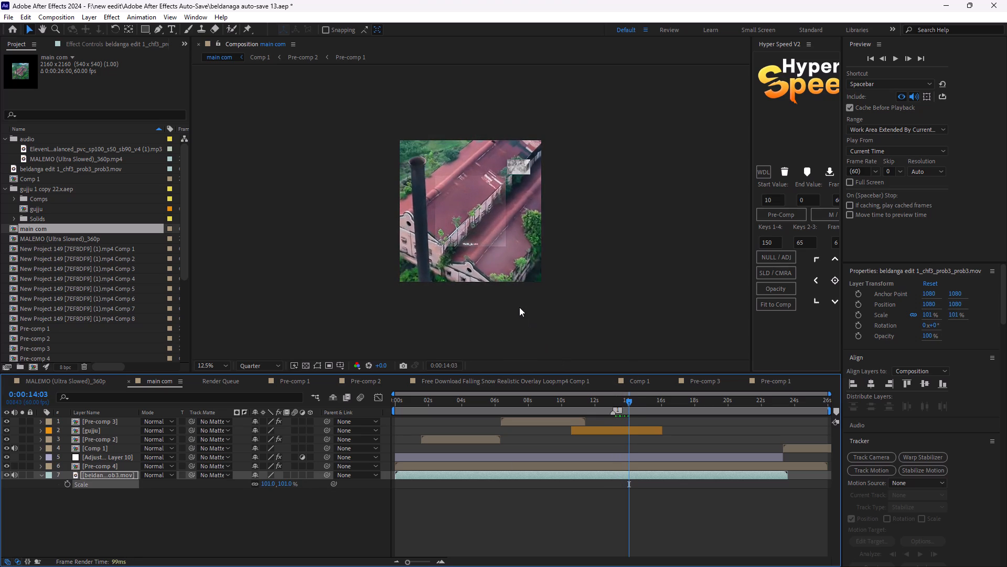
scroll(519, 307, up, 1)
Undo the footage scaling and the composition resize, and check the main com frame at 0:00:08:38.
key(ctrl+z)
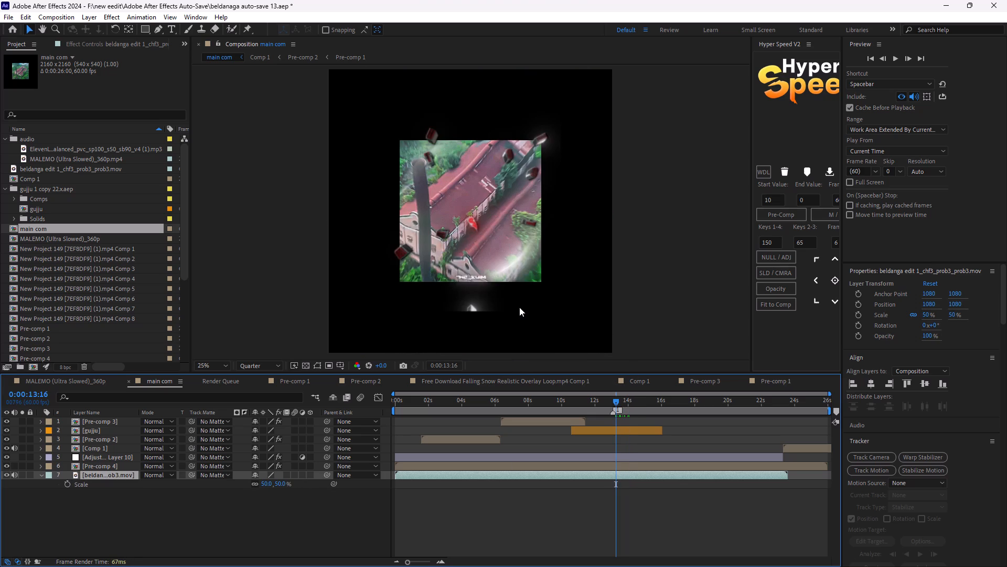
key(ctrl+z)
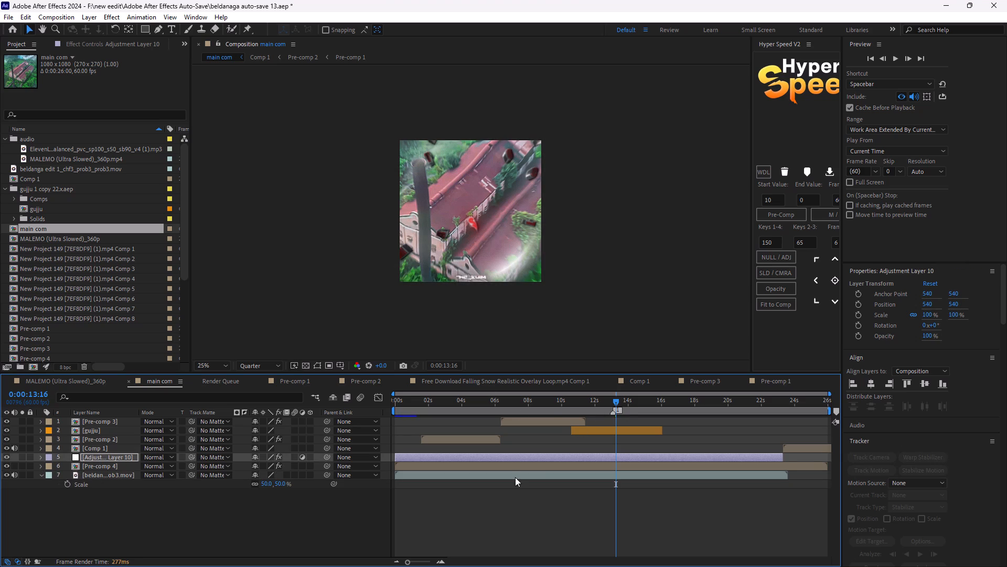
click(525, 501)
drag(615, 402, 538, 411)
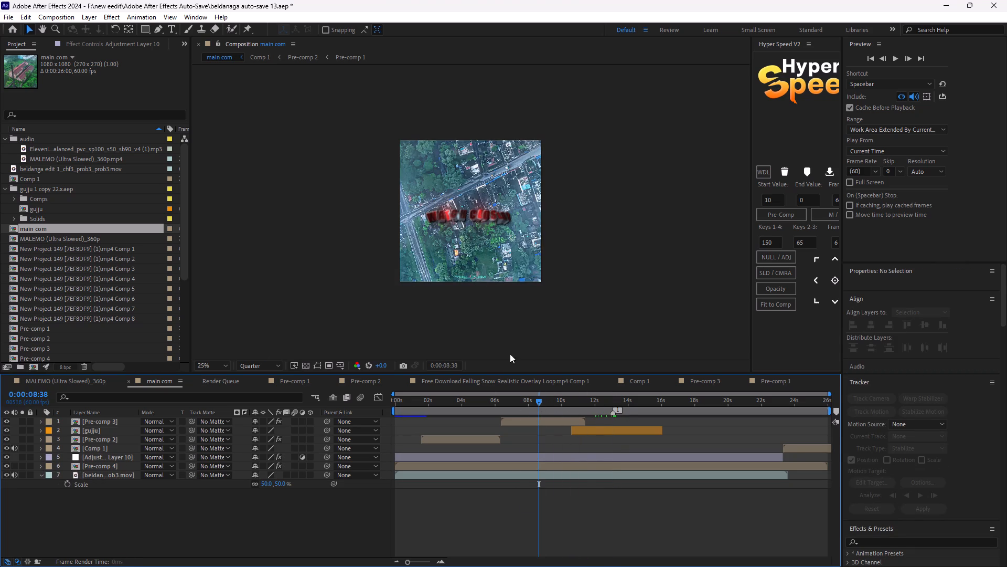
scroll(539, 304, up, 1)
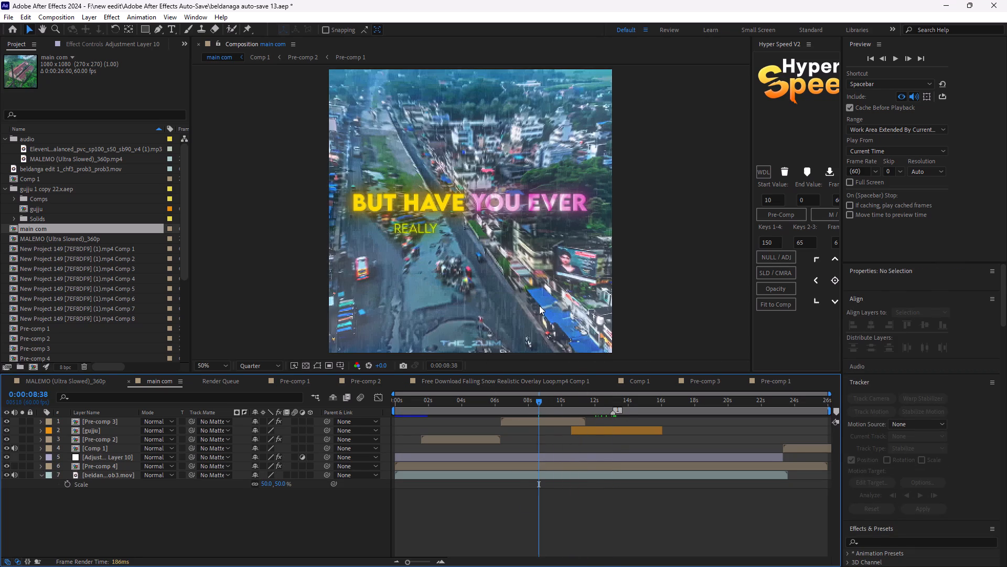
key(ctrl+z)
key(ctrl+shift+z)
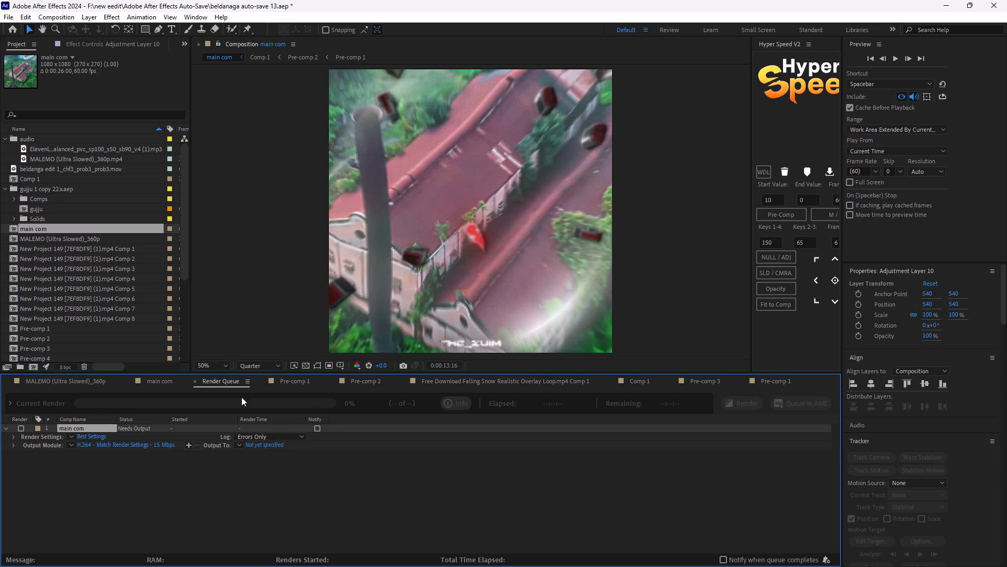
Return to the main com timeline and inspect the Scale property of the beldanga footage layer.
click(148, 384)
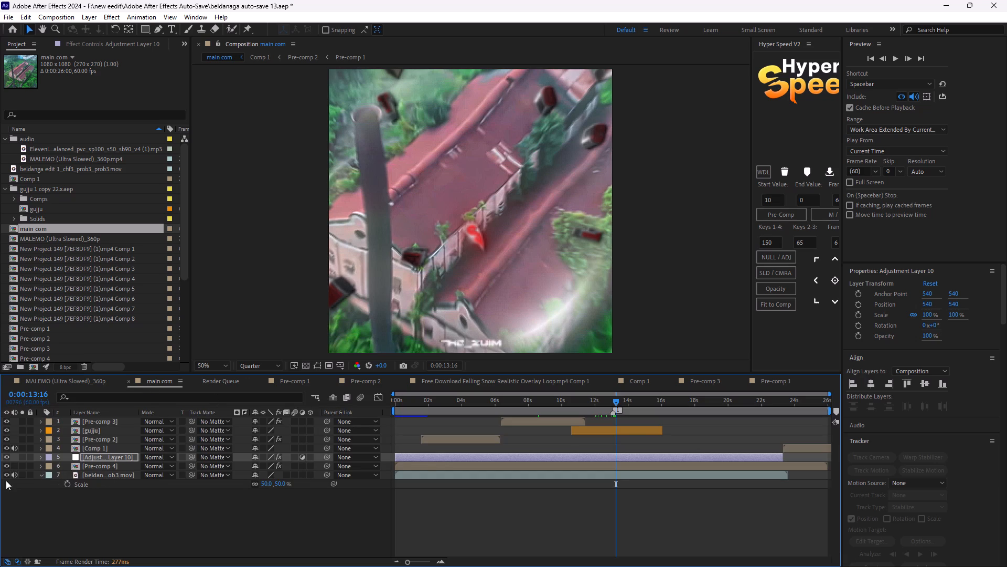
click(40, 474)
scroll(522, 298, down, 1)
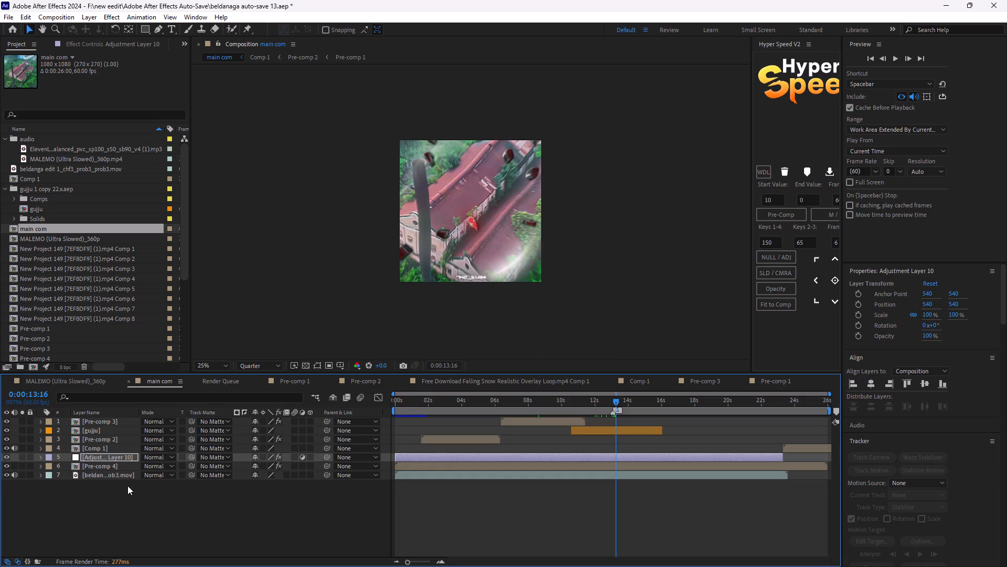
click(123, 475)
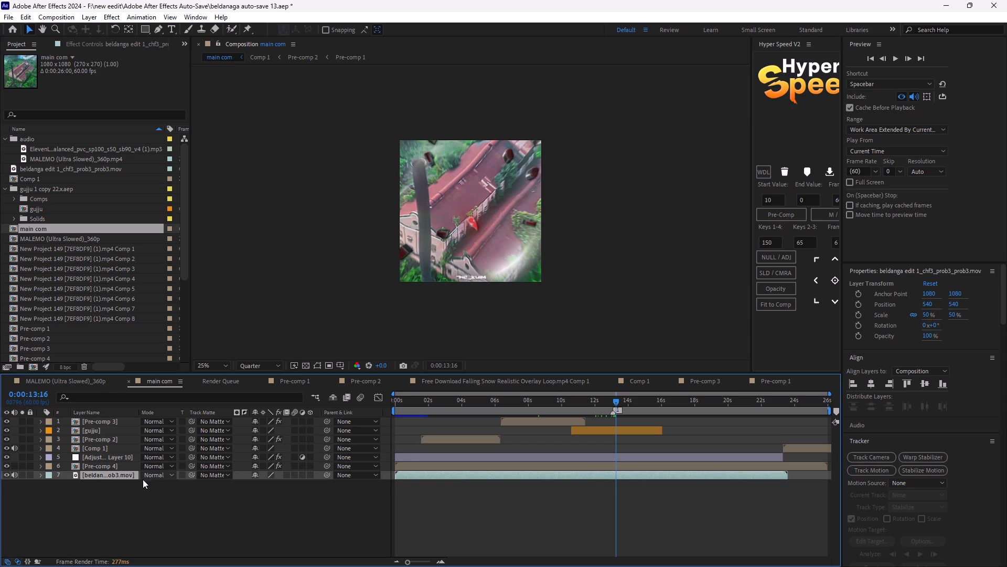
key(s)
click(266, 482)
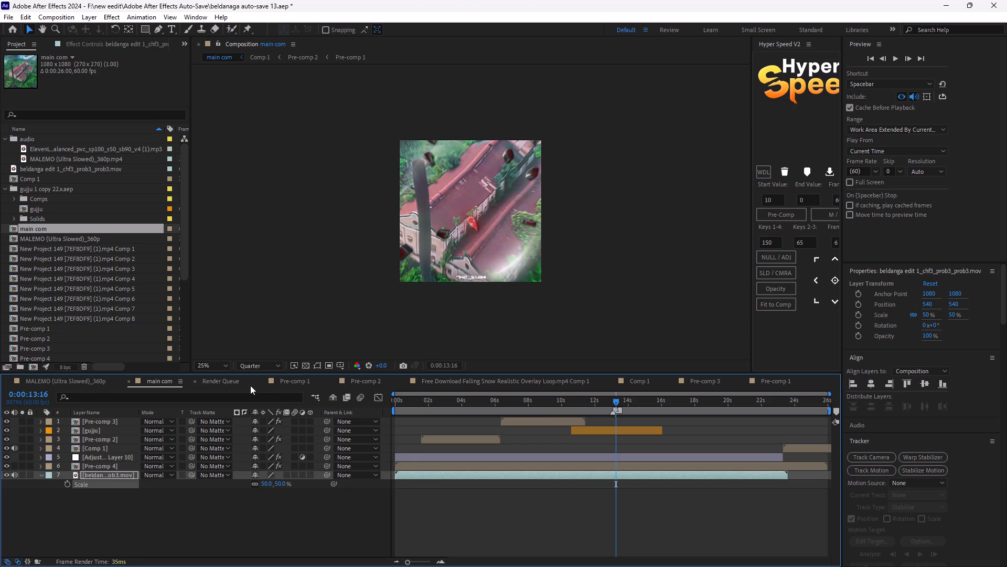
Add the main com composition to the render queue again and delete its older duplicate entry.
click(194, 383)
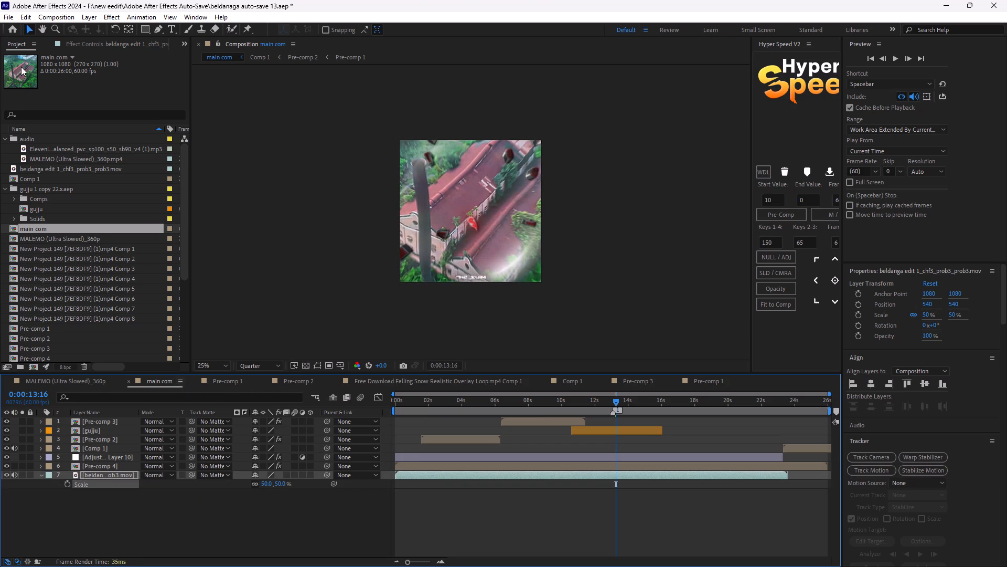
click(8, 16)
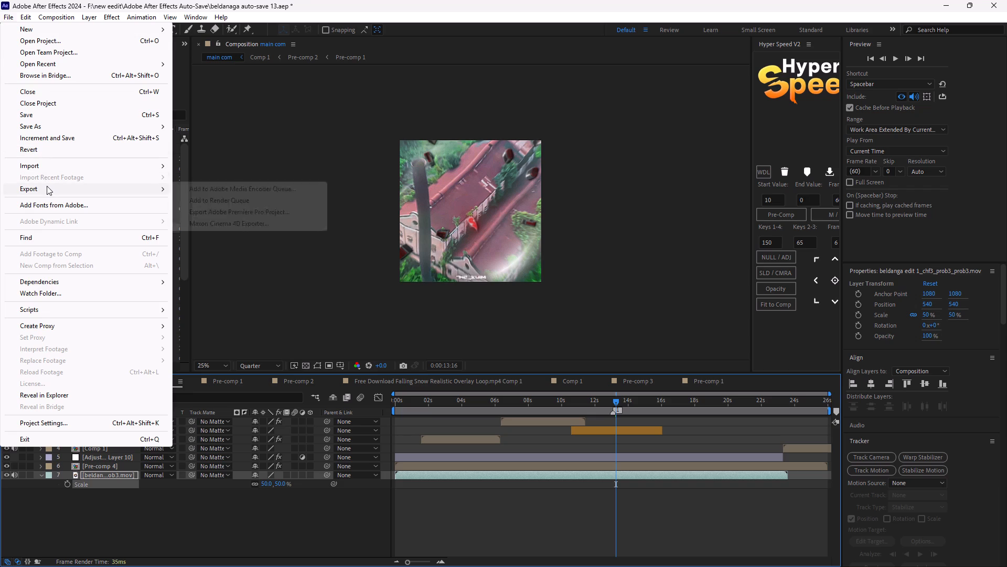
click(204, 199)
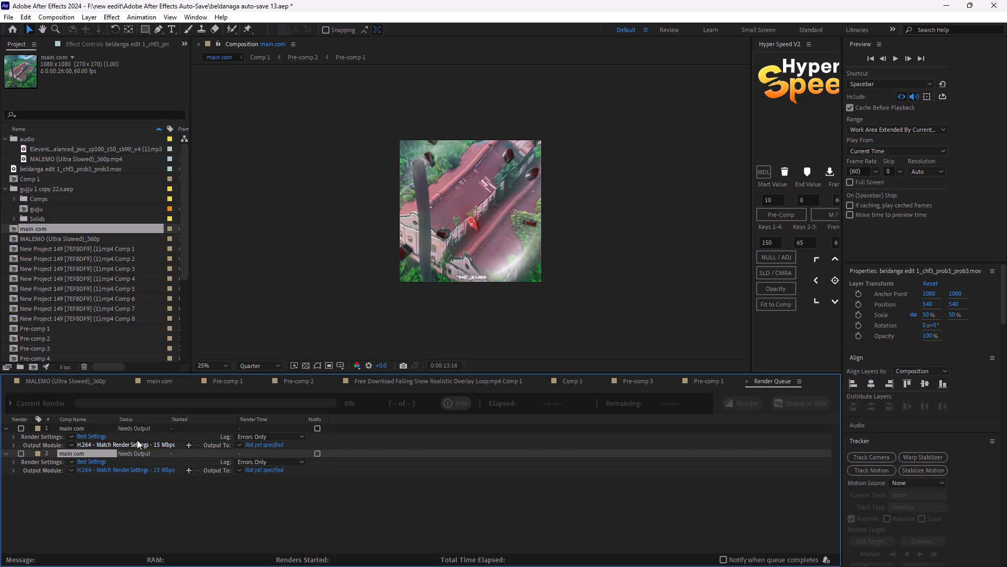
click(95, 428)
key(Delete)
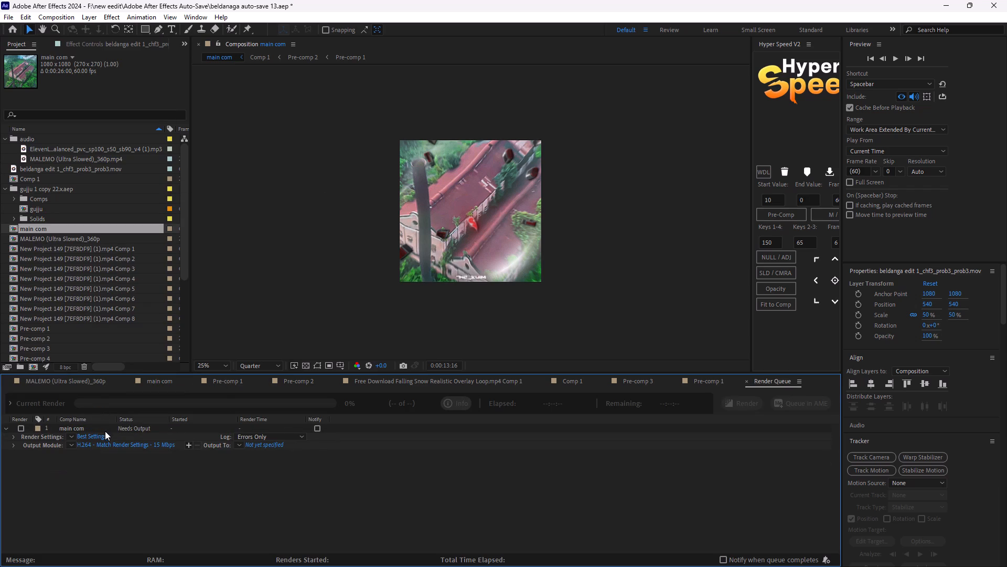
Review and accept main com's render settings with Best quality, Full resolution and Read Only disk cache.
click(93, 440)
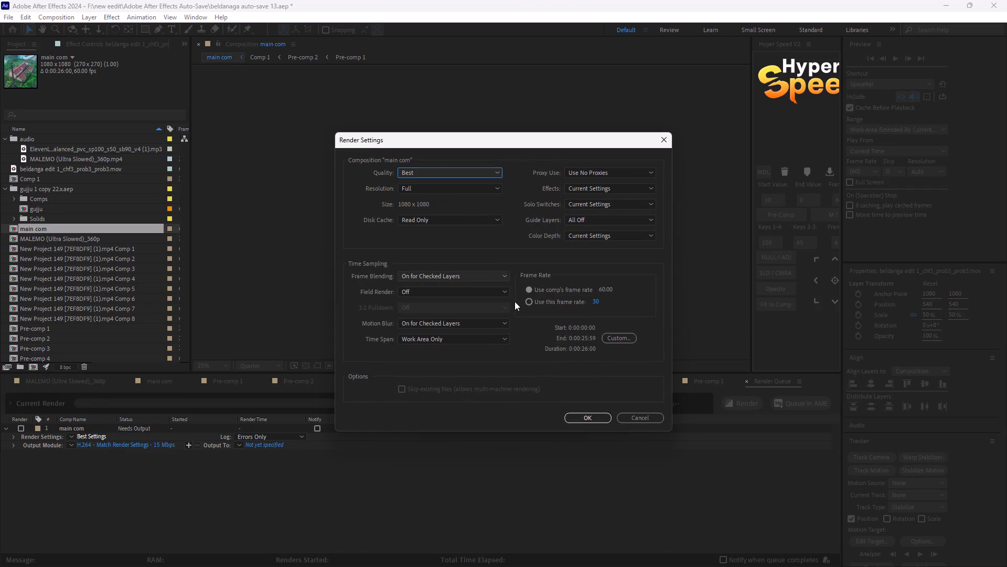
click(420, 206)
click(424, 222)
click(431, 216)
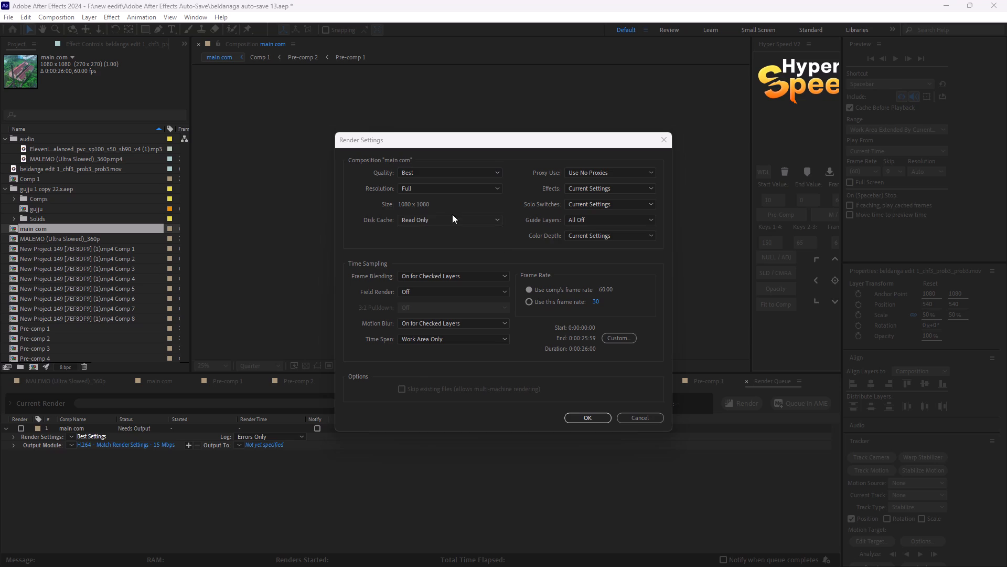
click(488, 239)
click(590, 416)
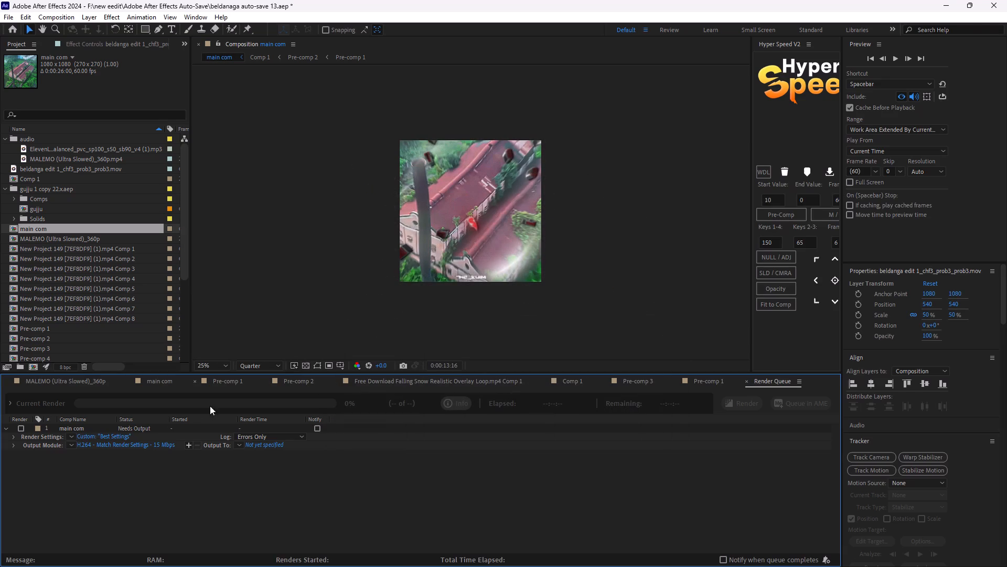
Review and accept the H.264 output settings with hardware encoding and one-pass VBR at a 15 Mbps target bitrate.
click(148, 447)
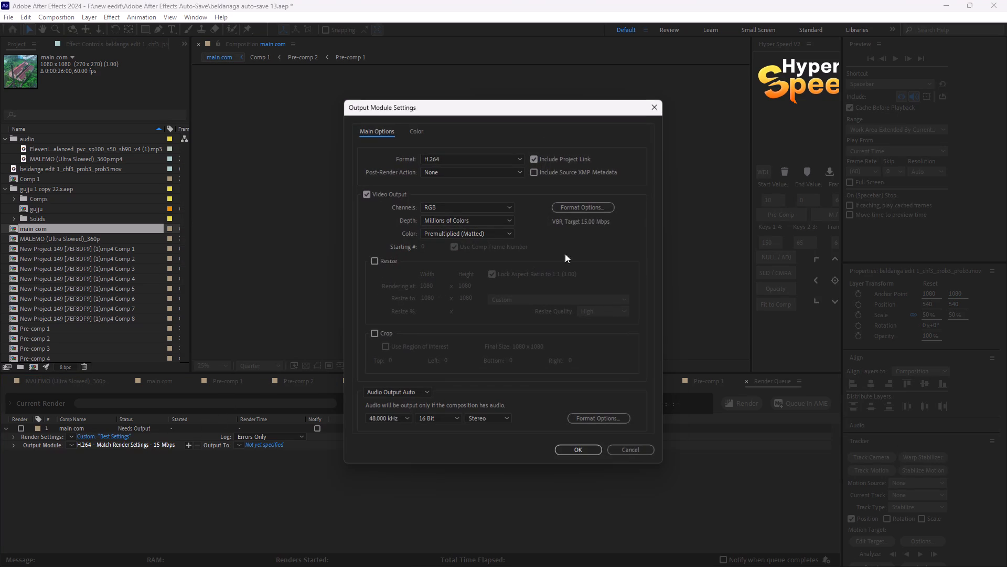
click(604, 211)
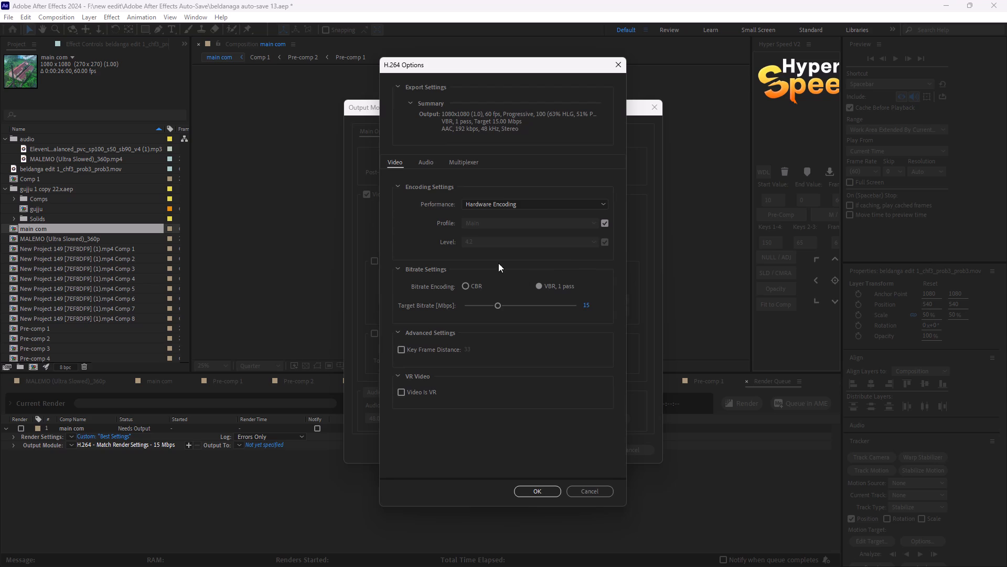
click(550, 495)
click(586, 446)
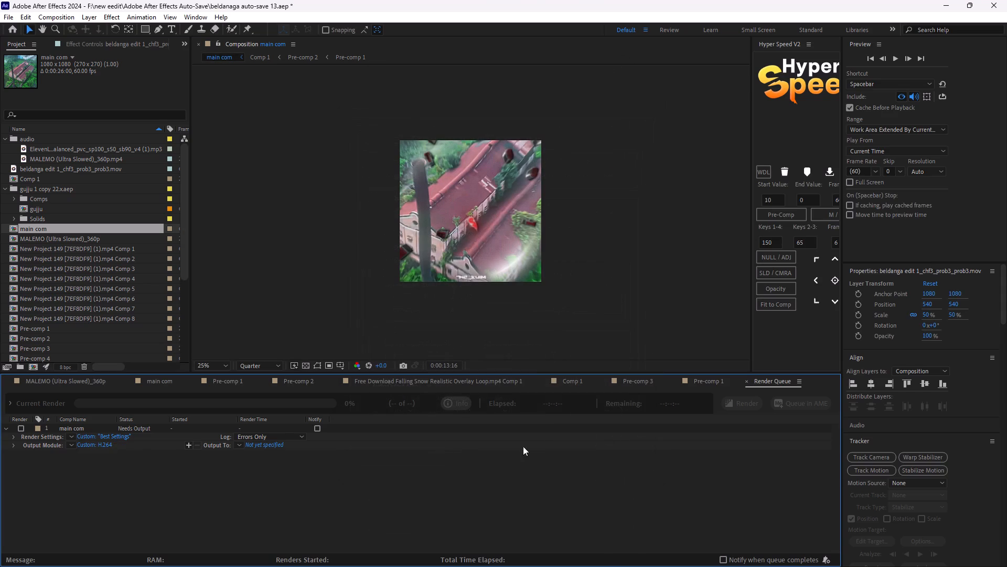
Set the render's output file to "last beldanga" in the Downloads folder as an H.264 MP4.
click(265, 445)
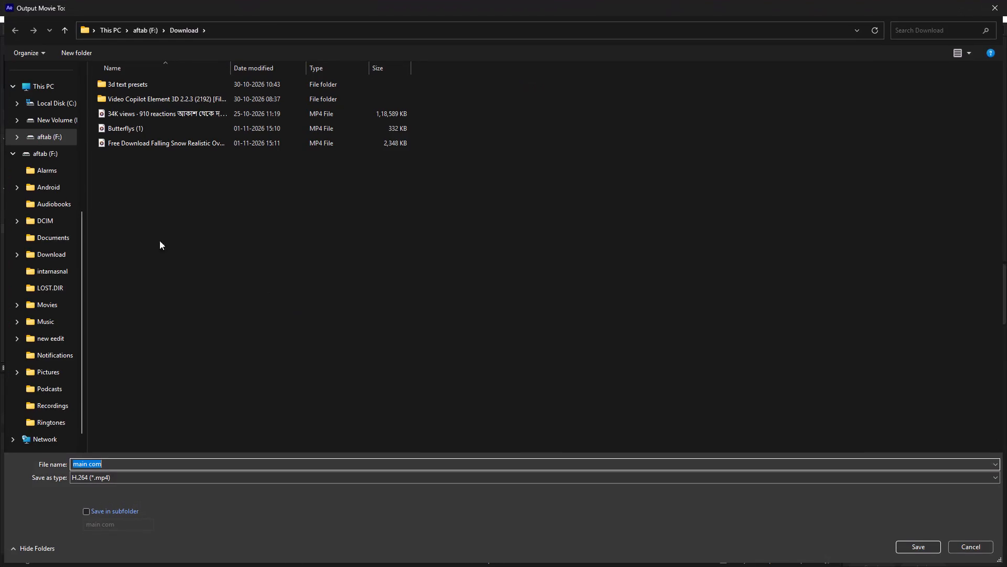
scroll(72, 255, down, 2)
scroll(72, 256, up, 4)
scroll(38, 93, up, 3)
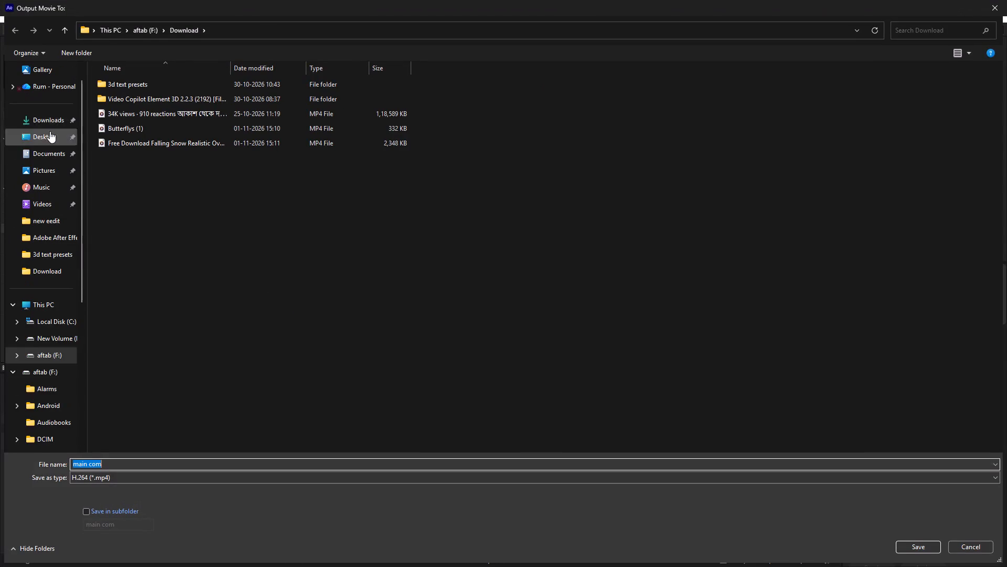
click(50, 126)
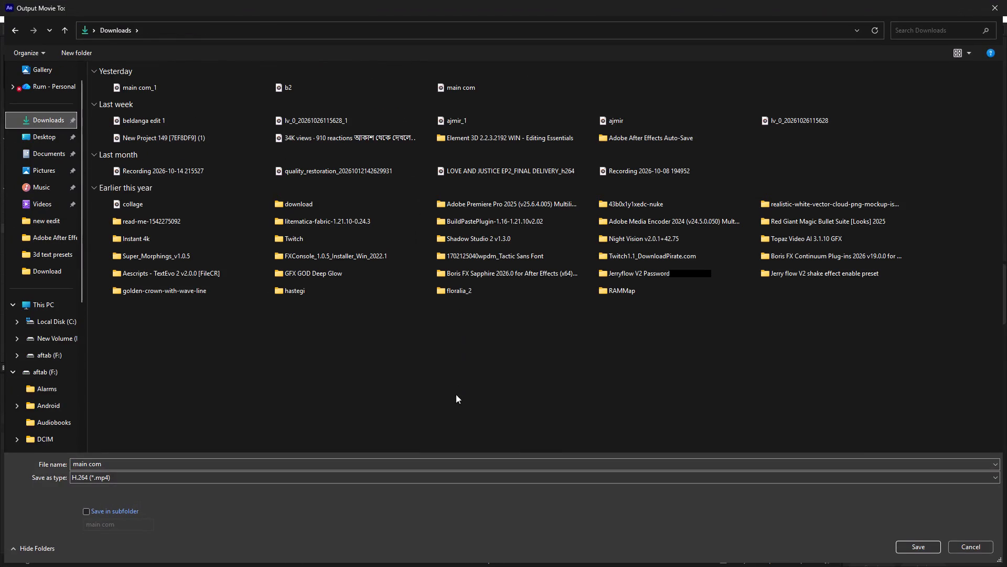
drag(273, 463, 106, 467)
key(BackSpace)
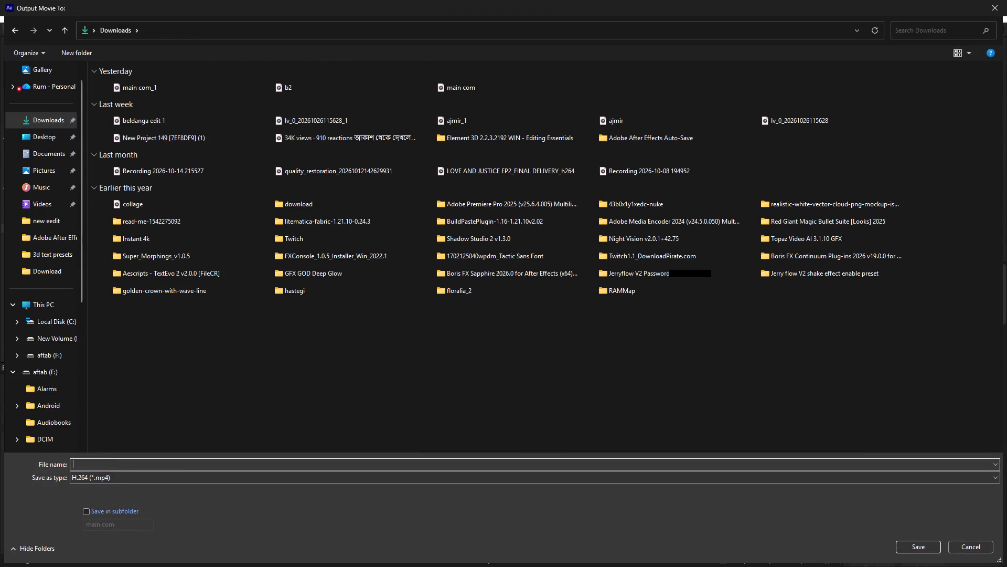
text(last beldanga)
key(Return)
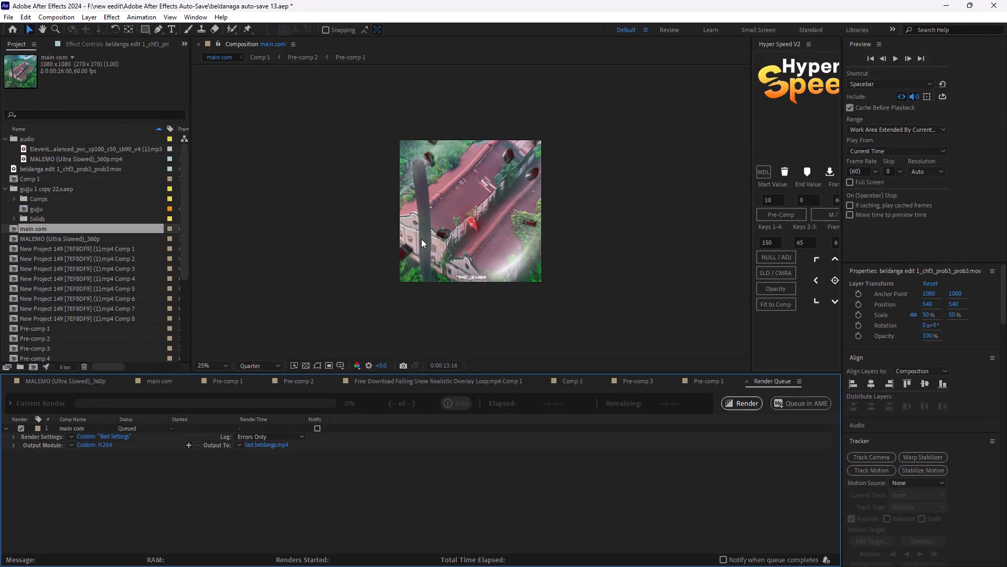
Start rendering the queued main com composition.
click(733, 401)
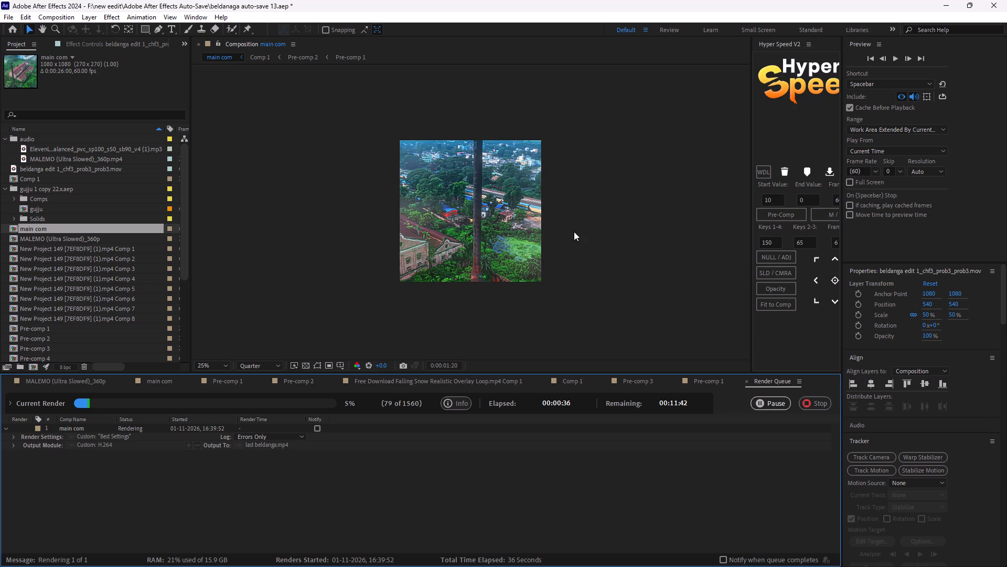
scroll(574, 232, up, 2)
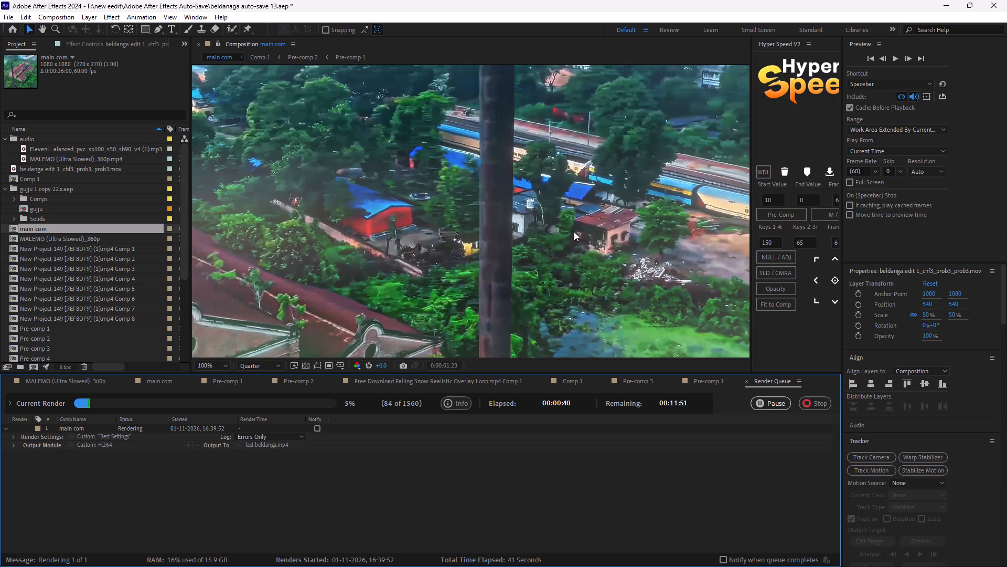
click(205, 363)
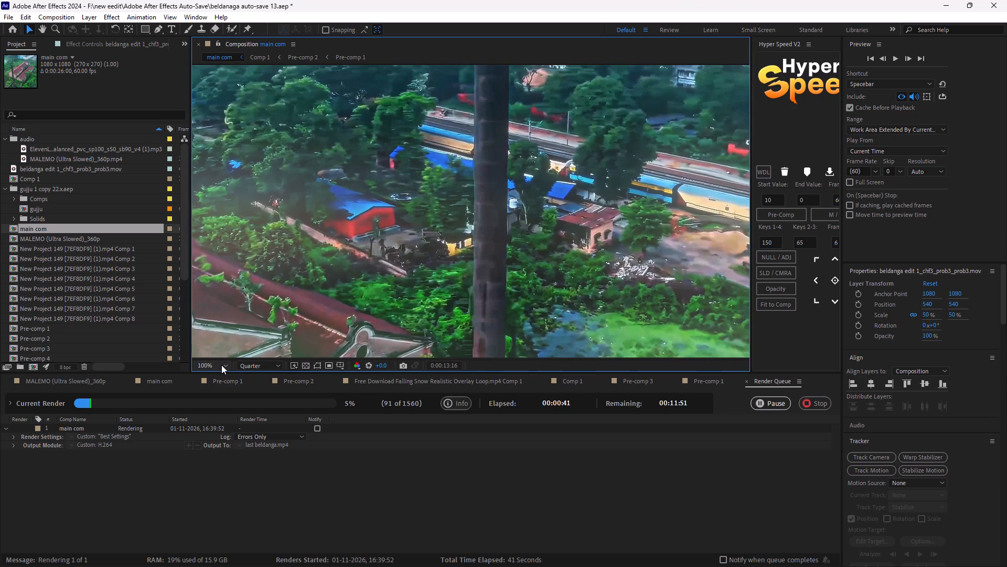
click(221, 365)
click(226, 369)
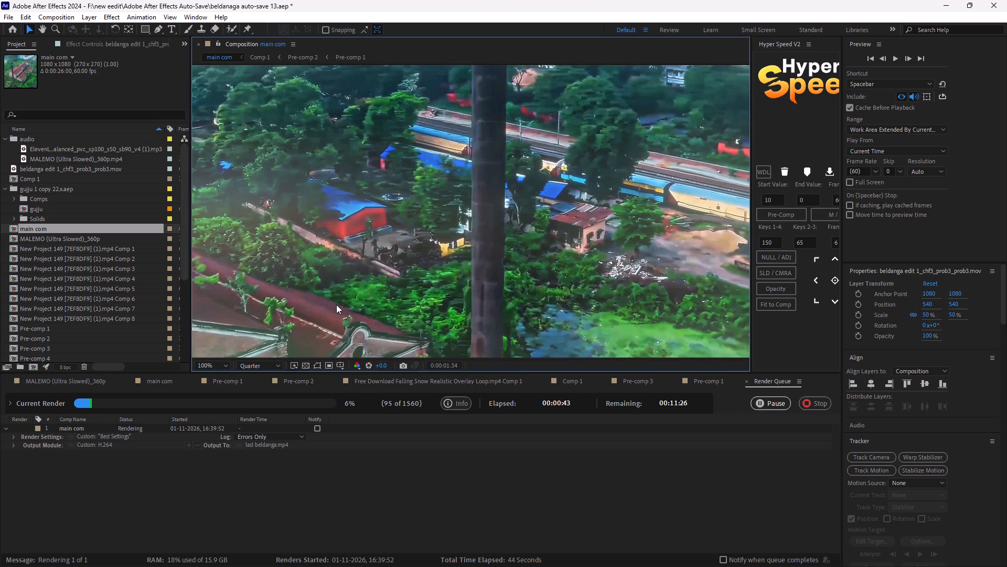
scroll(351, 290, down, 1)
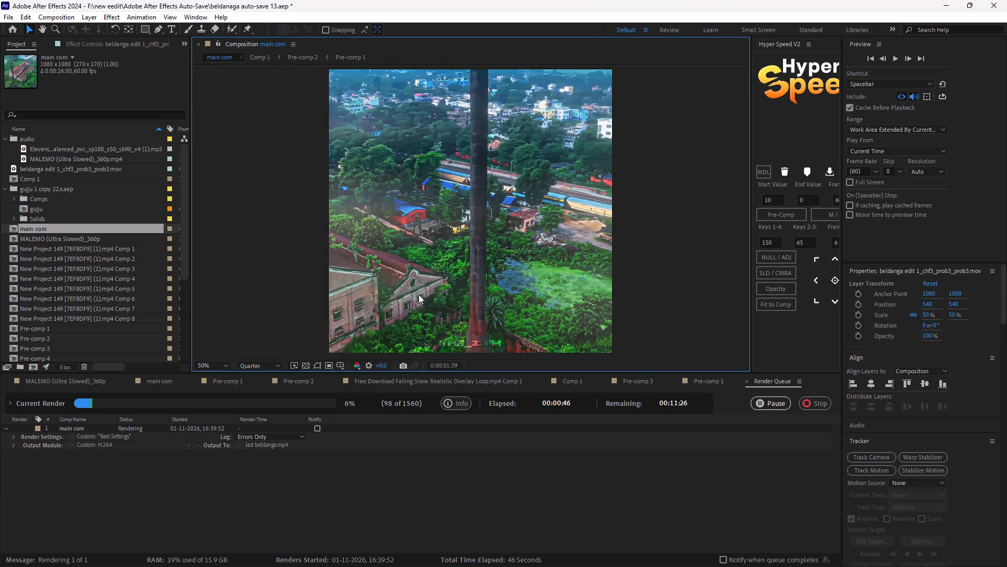